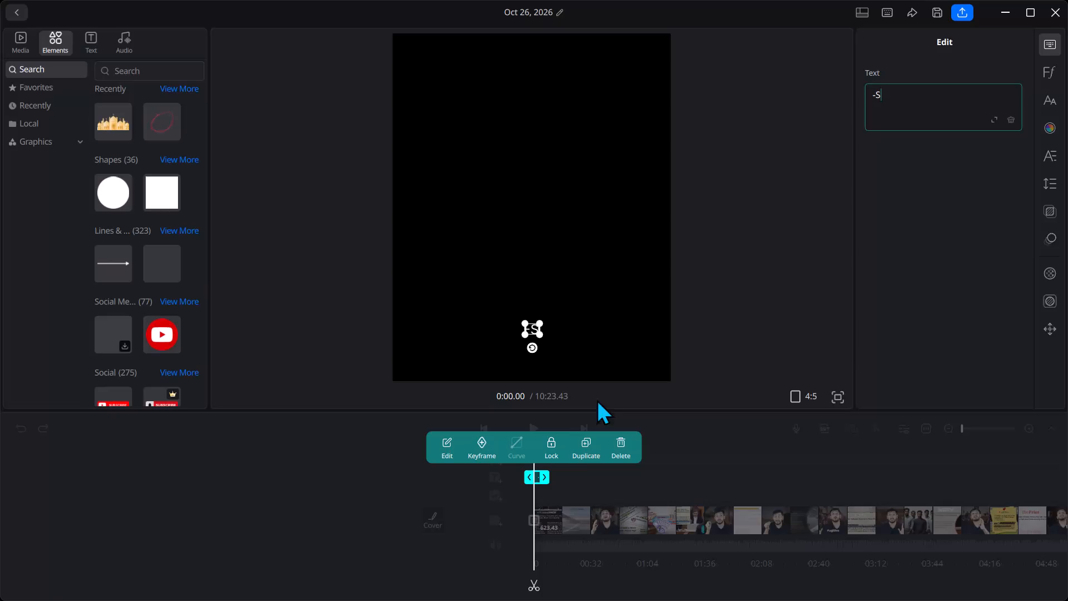
Enter "-PART 12" as the title text.
key(BackSpace)
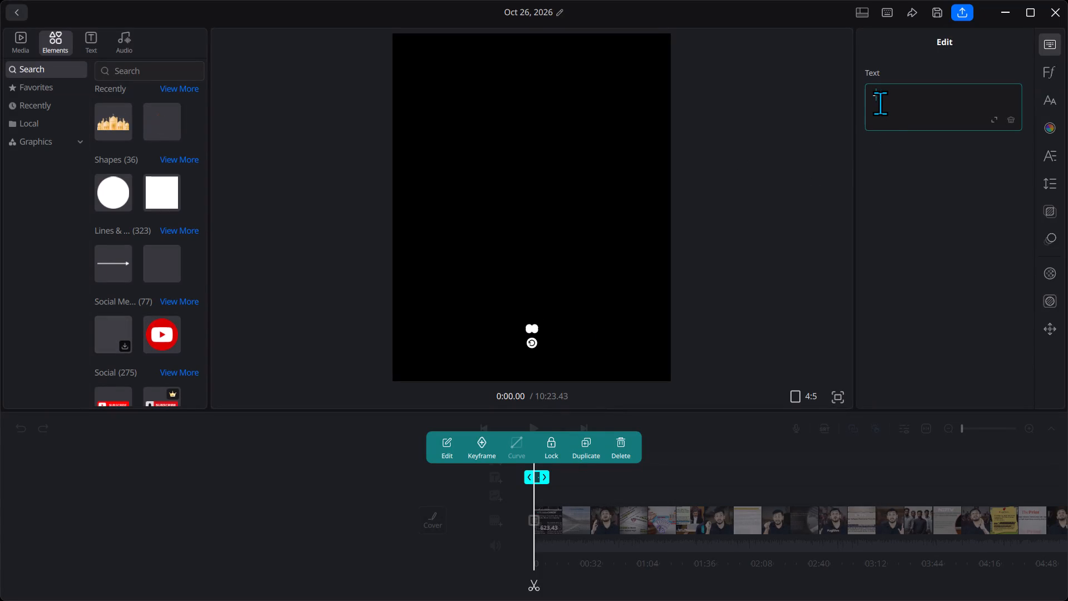
text(PA)
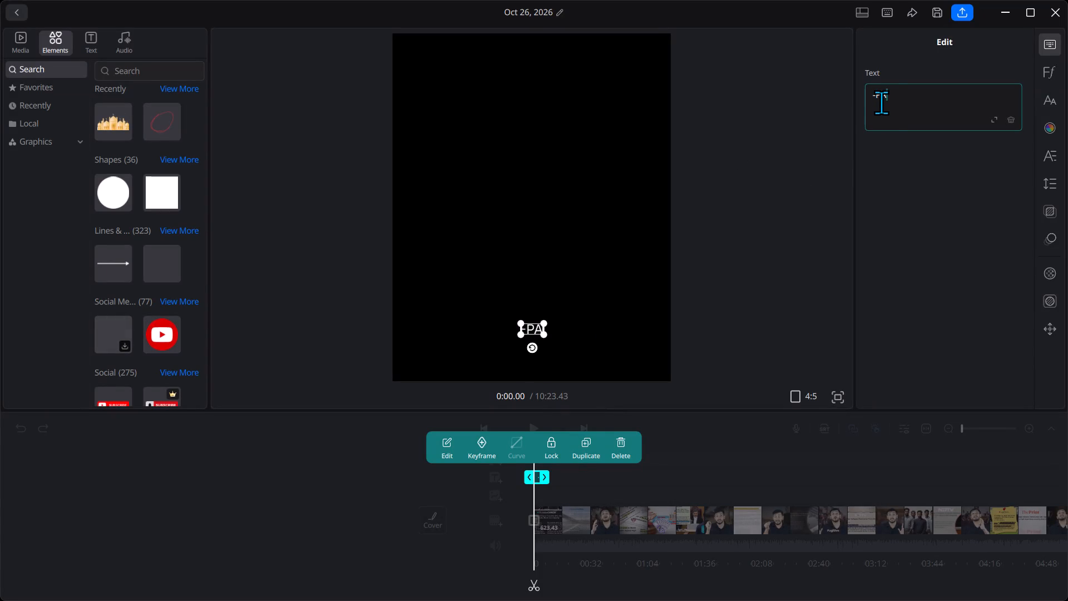
text(ET)
key(space)
key(bracketright)
key(BackSpace)
key(BackSpace)
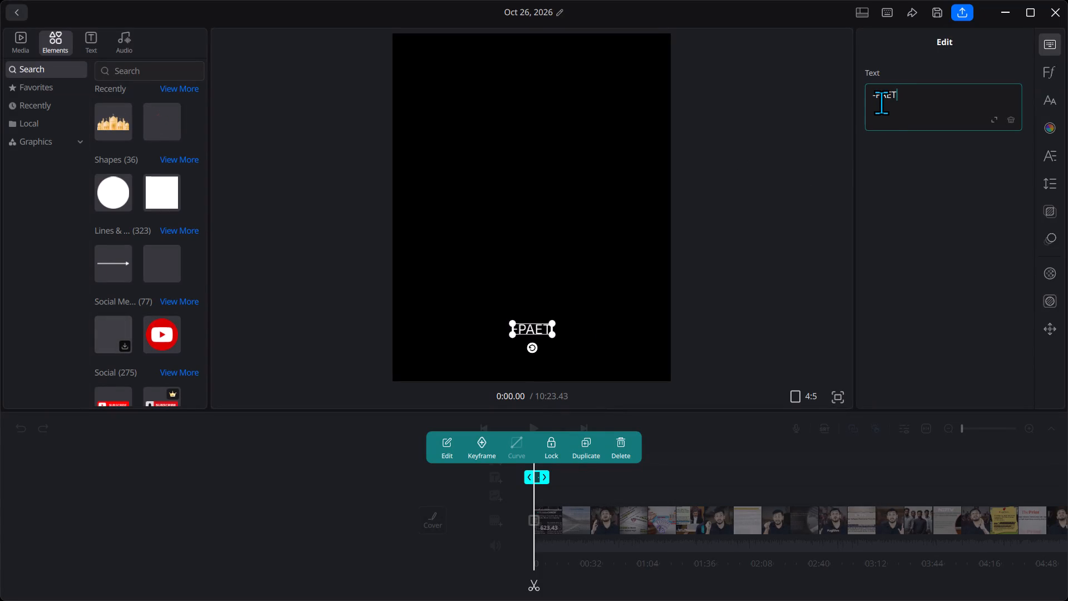
key(BackSpace)
key(BackSpace)
key(w)
key(BackSpace)
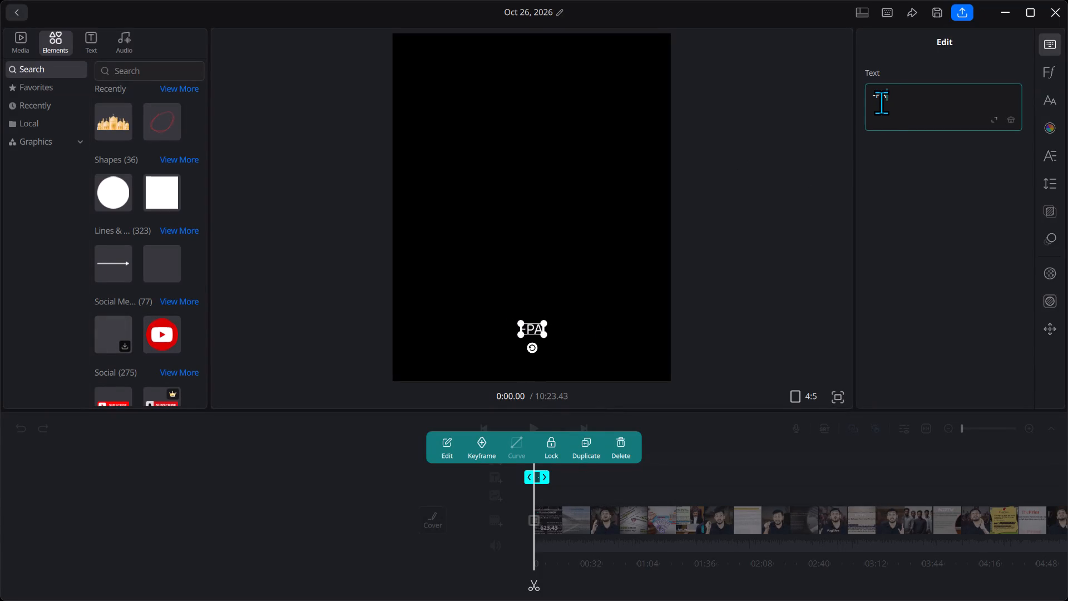
key(e)
key(BackSpace)
text(WE)
key(BackSpace)
key(BackSpace)
key(r)
text(T)
key(space)
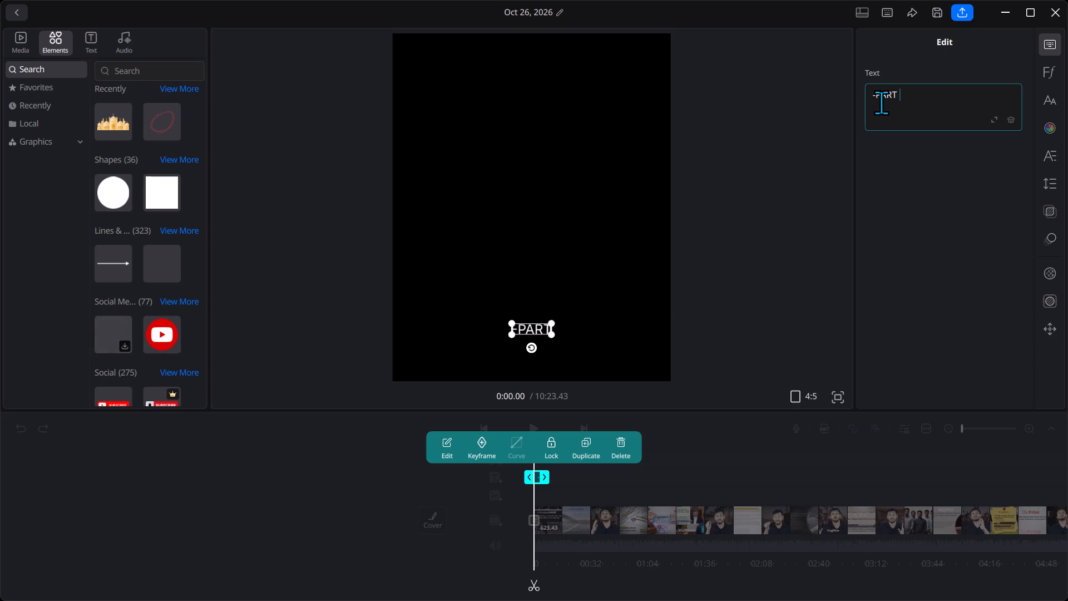
text(12)
key(space)
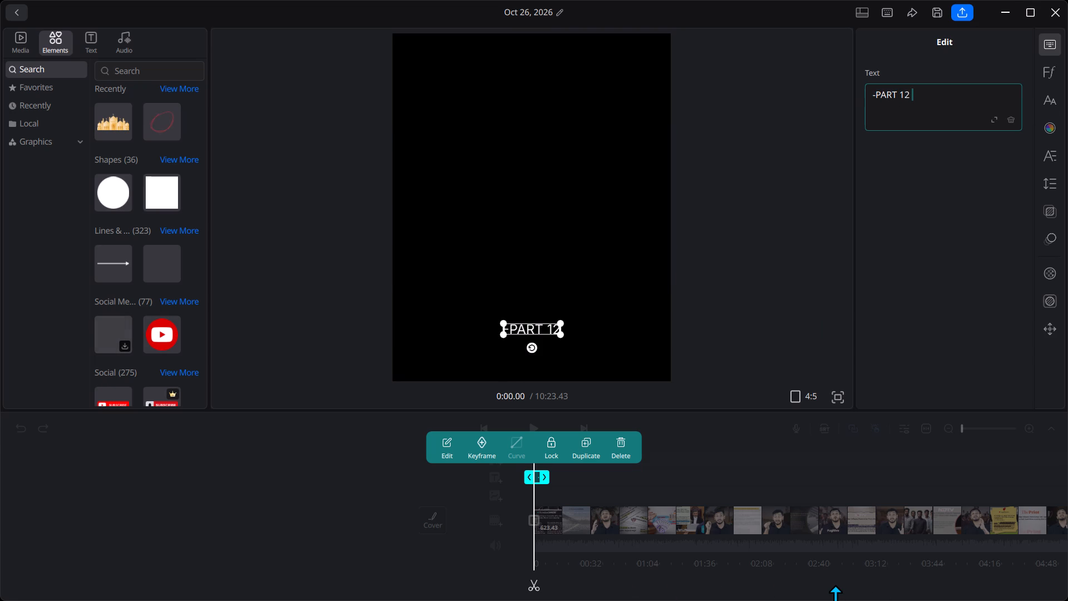
Remove the leading hyphen so the title text reads "PART 12".
key(Left)
key(Left)
key(Left)
key(Left)
key(Left)
key(Left)
key(Left)
key(Left)
key(Left)
key(Left)
key(Left)
key(Left)
key(Left)
key(Right)
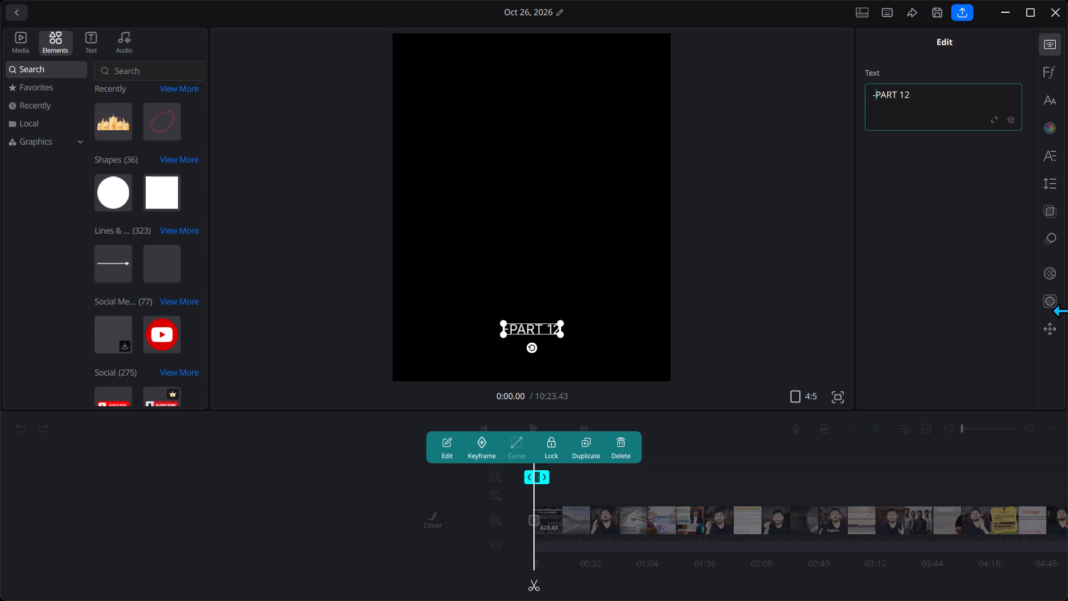
key(BackSpace)
key(BackSpace)
key(space)
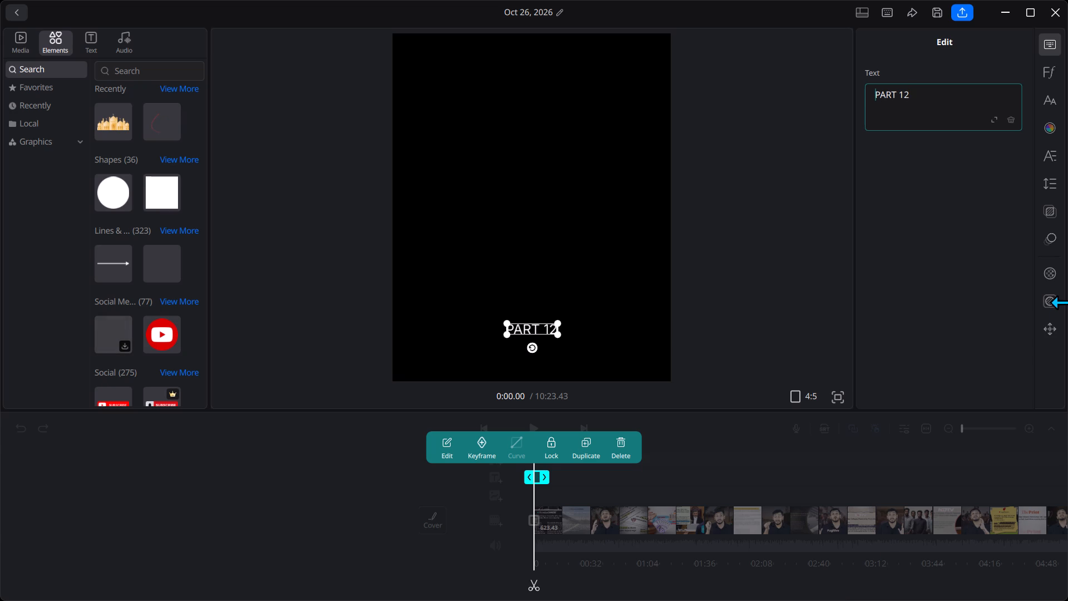
key(BackSpace)
key(BackSpace)
key(BackSpace)
key(BackSpace)
key(BackSpace)
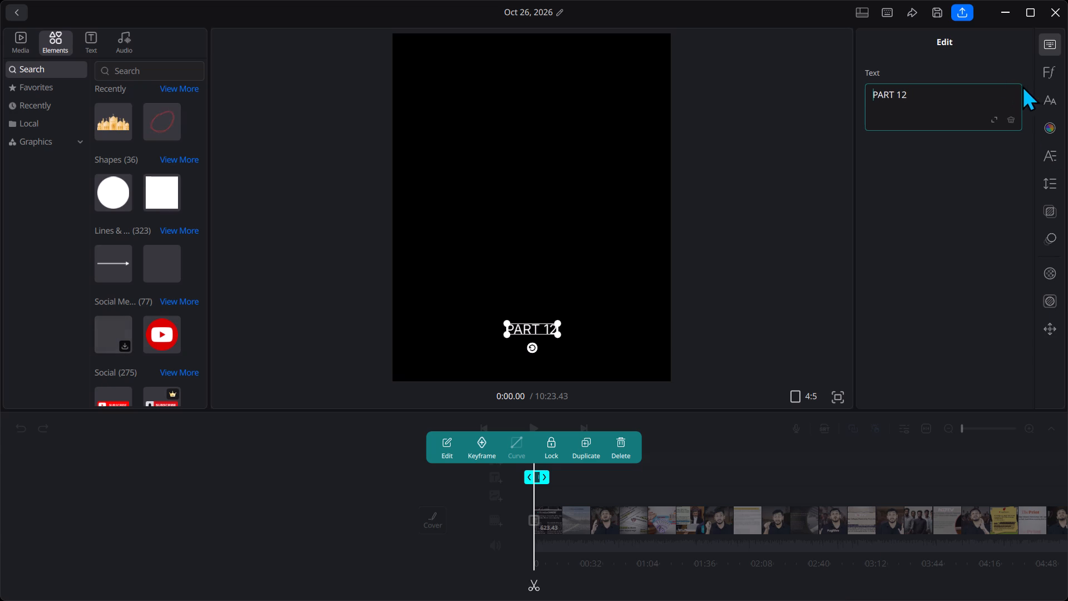
Set the PART 12 title's font to Bauhaus 93 Regular.
click(1048, 67)
click(943, 219)
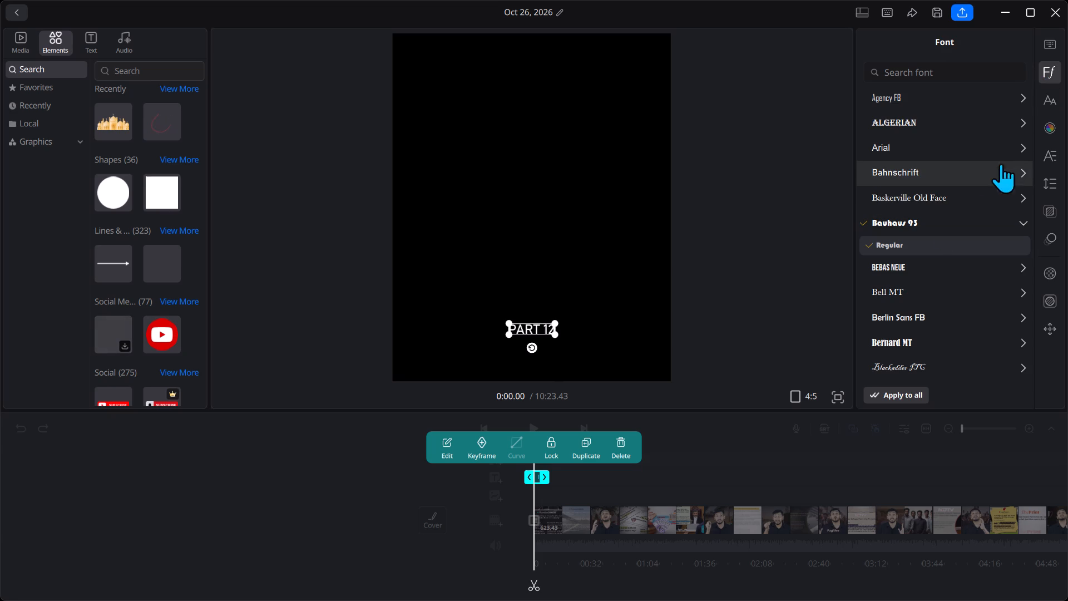
Apply the preset colour style with white letters on a red background to the PART 12 title.
click(1037, 126)
click(1051, 125)
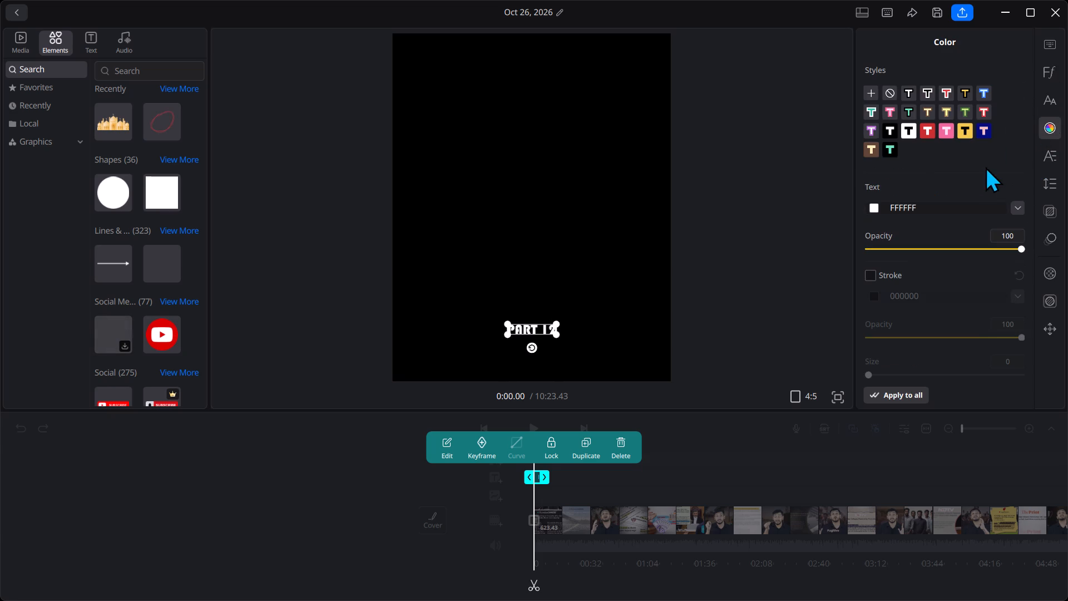
click(923, 124)
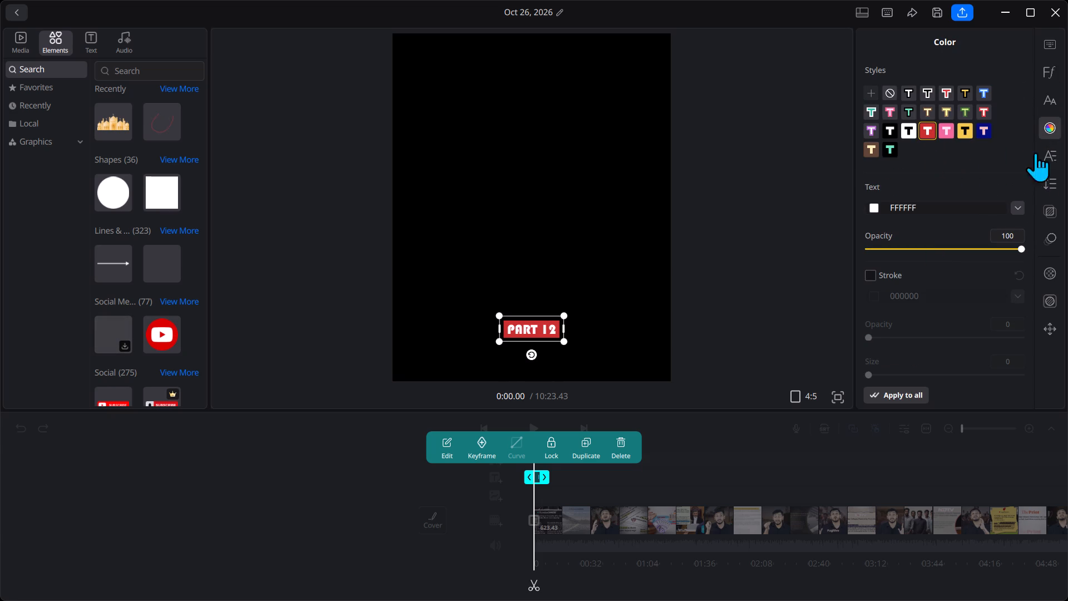
Make the PART 12 title bold and italic.
click(1066, 159)
click(1051, 162)
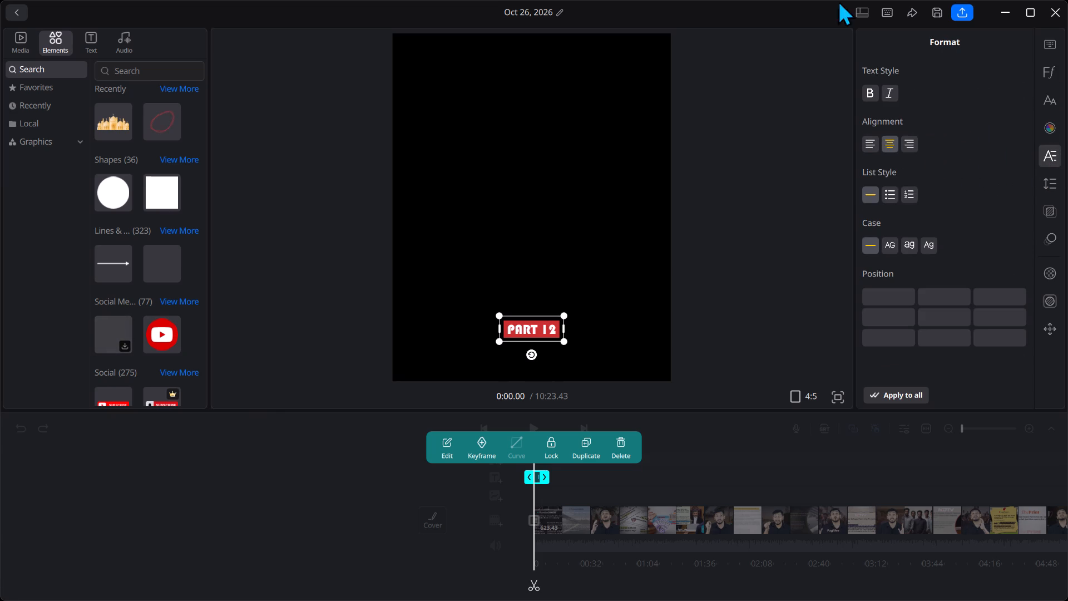
click(863, 92)
click(894, 89)
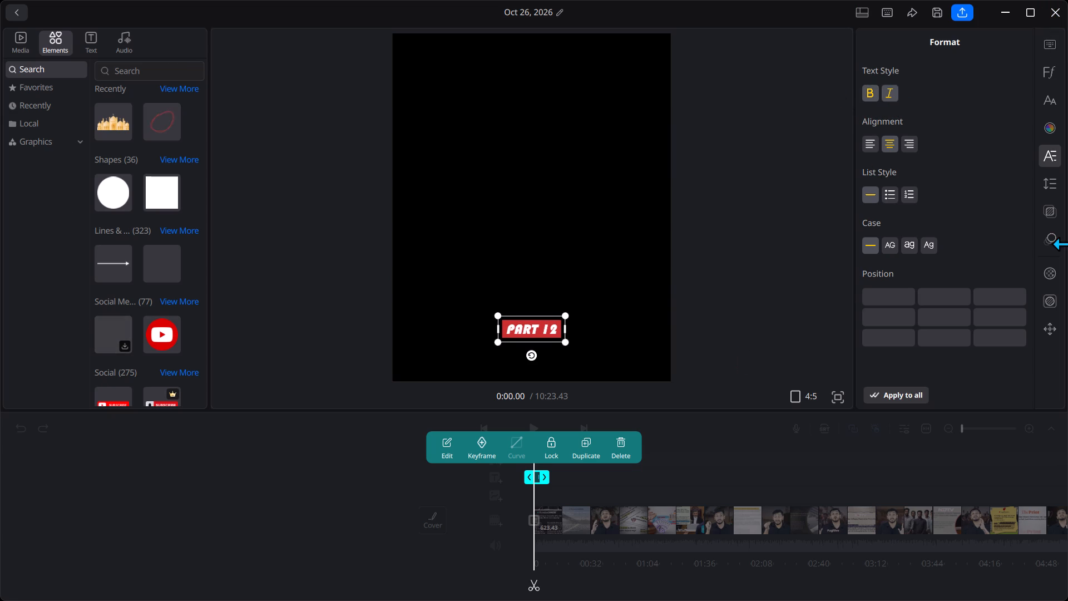
Give the PART 12 title the second Active caption animation, with the enlarged yellow active word.
click(1037, 238)
click(1045, 240)
click(907, 199)
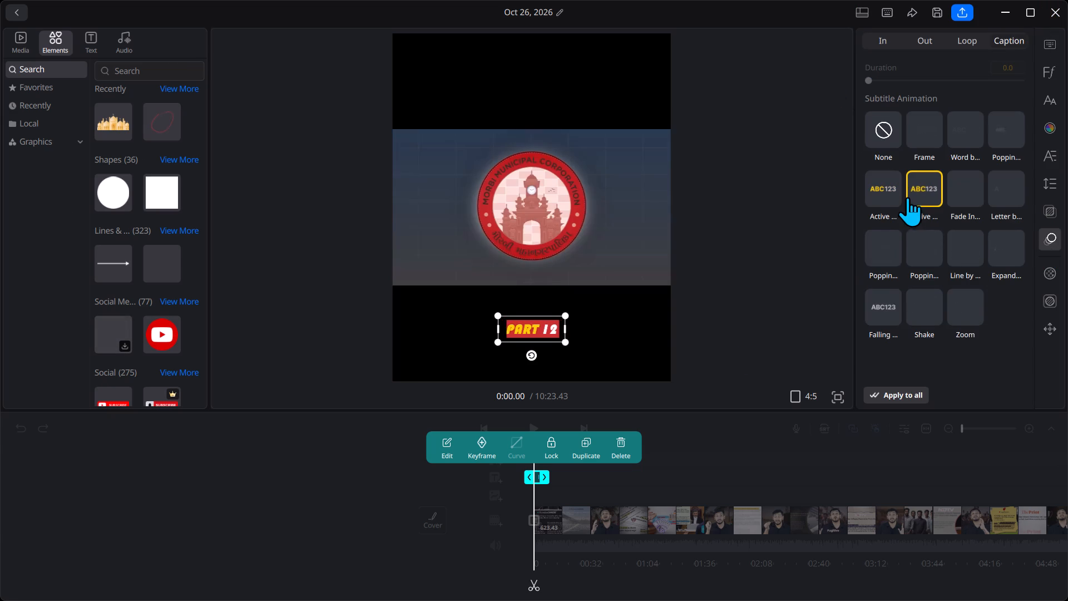
Place the PART 12 title in the black band just above the video's upper-left corner and briefly preview it.
drag(532, 331, 425, 129)
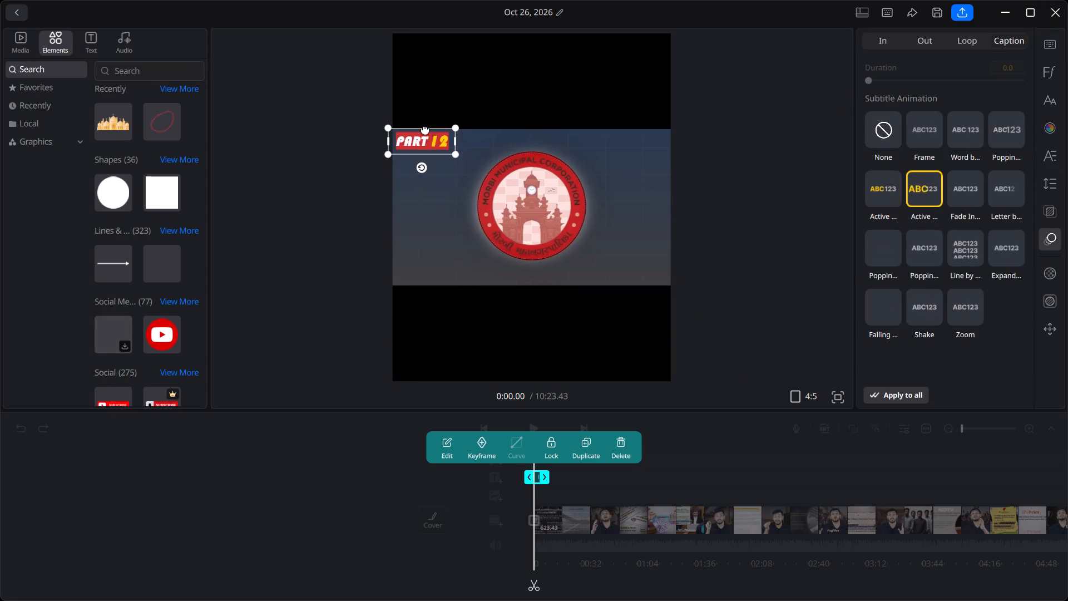
drag(425, 129, 425, 120)
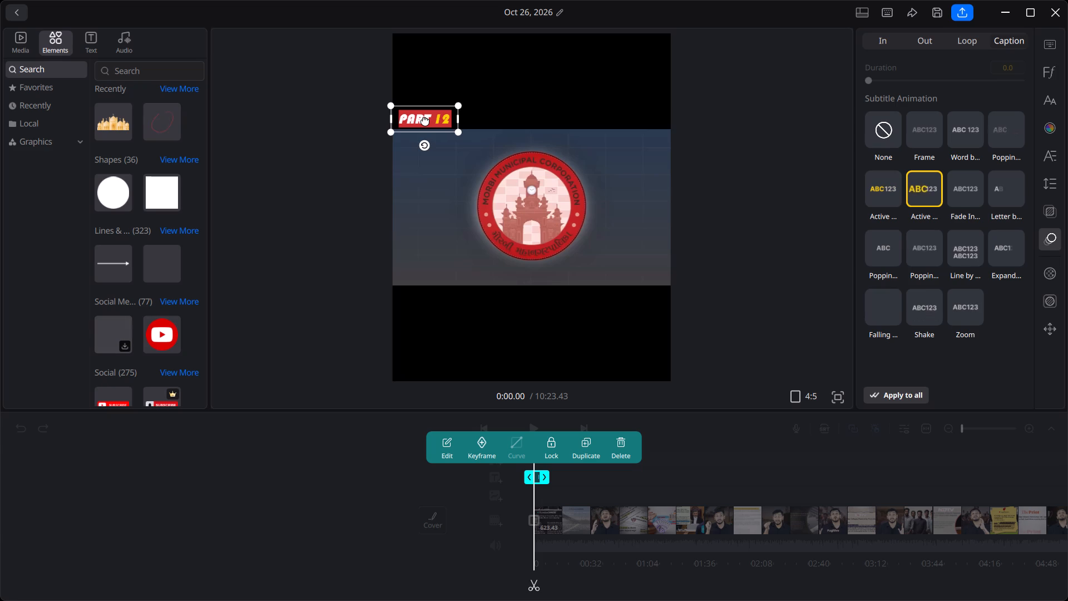
drag(425, 120, 421, 119)
click(294, 476)
key(space)
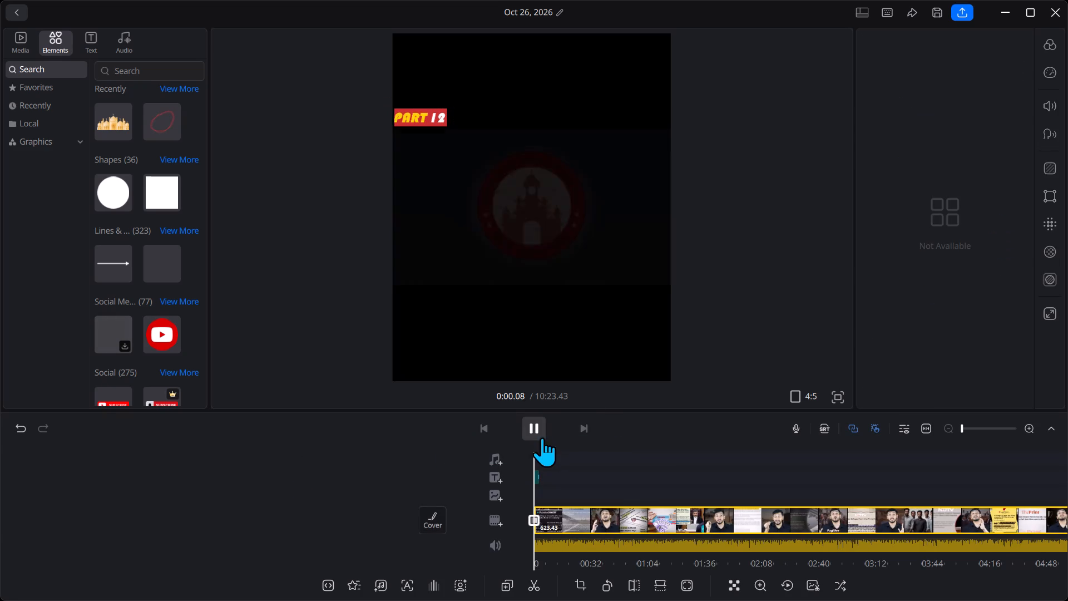
key(space)
Split the main video clip at 1:05.94 and delete everything after the cut.
triple_click(557, 525)
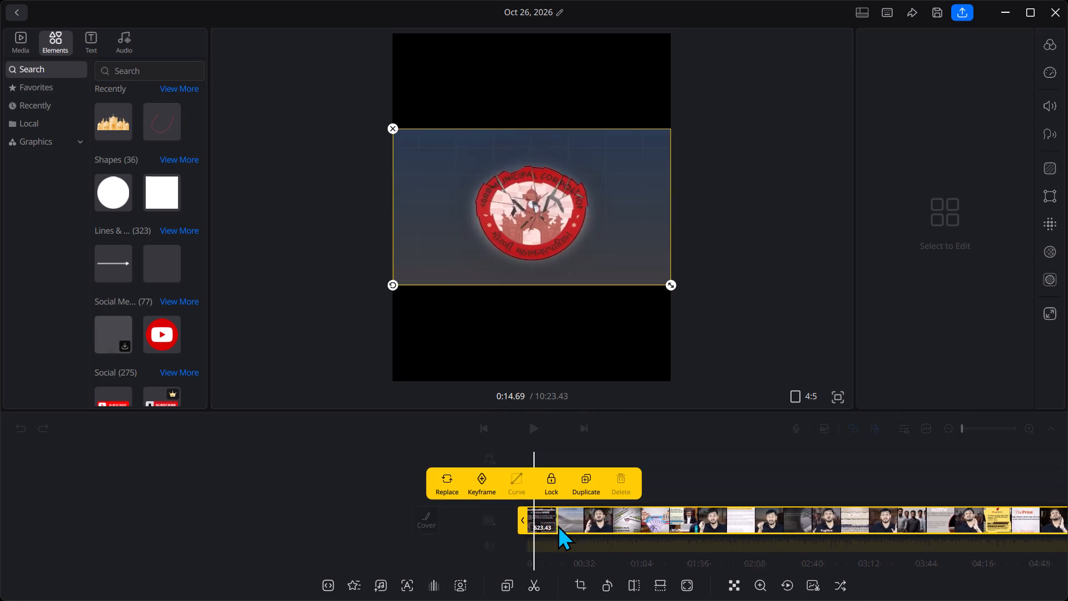
triple_click(557, 525)
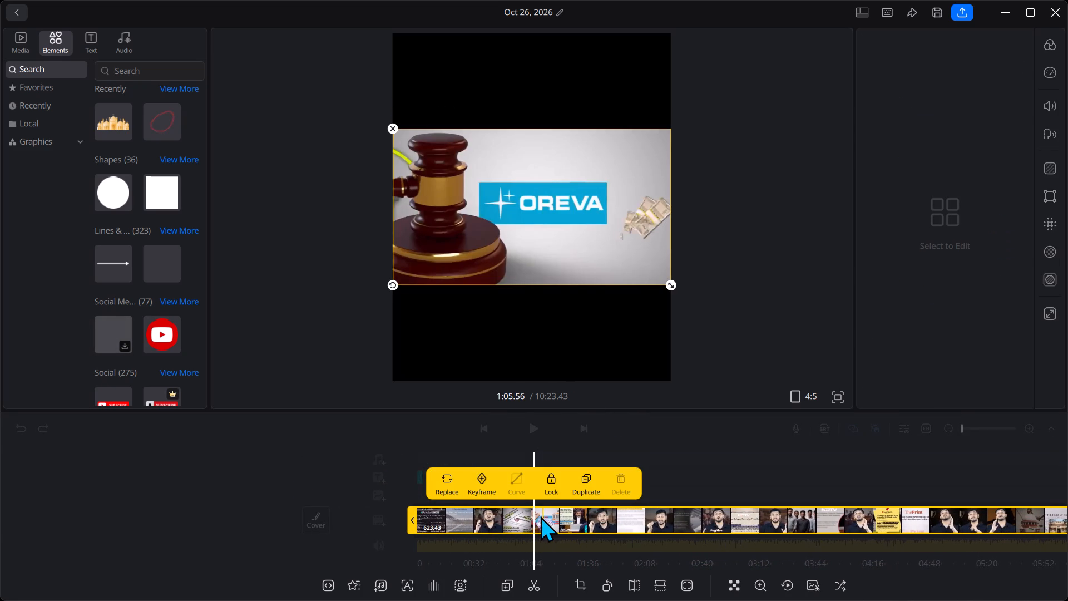
click(535, 516)
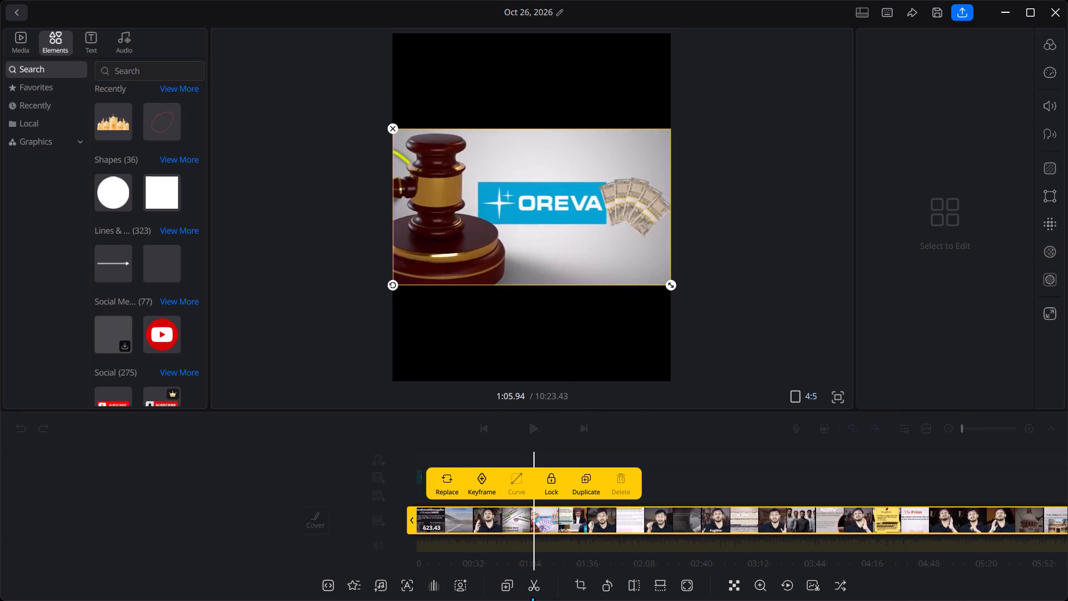
click(525, 588)
click(746, 412)
click(580, 512)
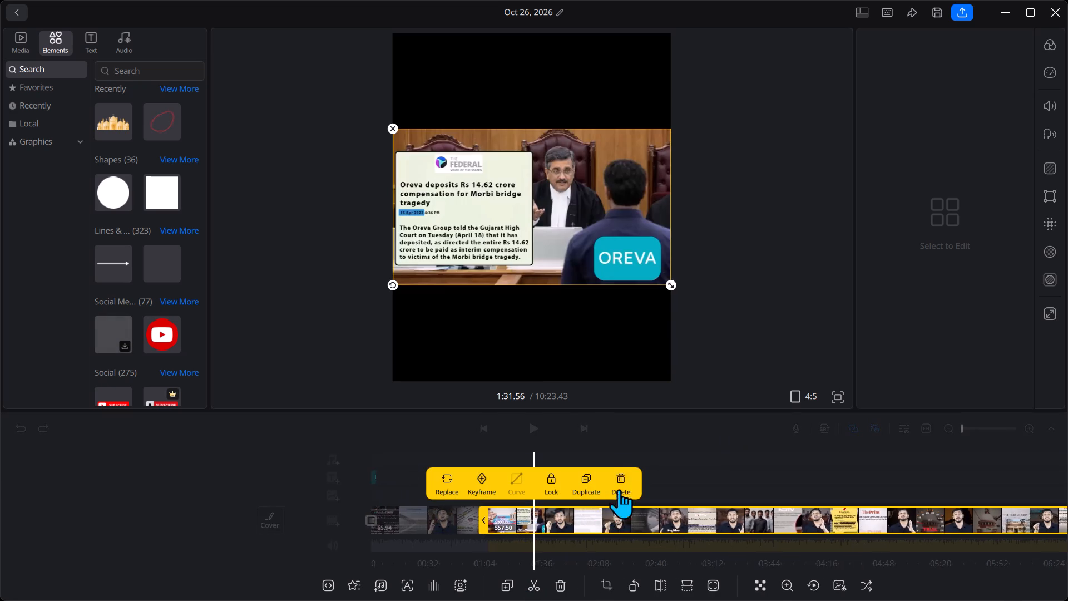
click(622, 471)
Apply the Black transition at the end of the trimmed clip.
click(665, 425)
click(535, 513)
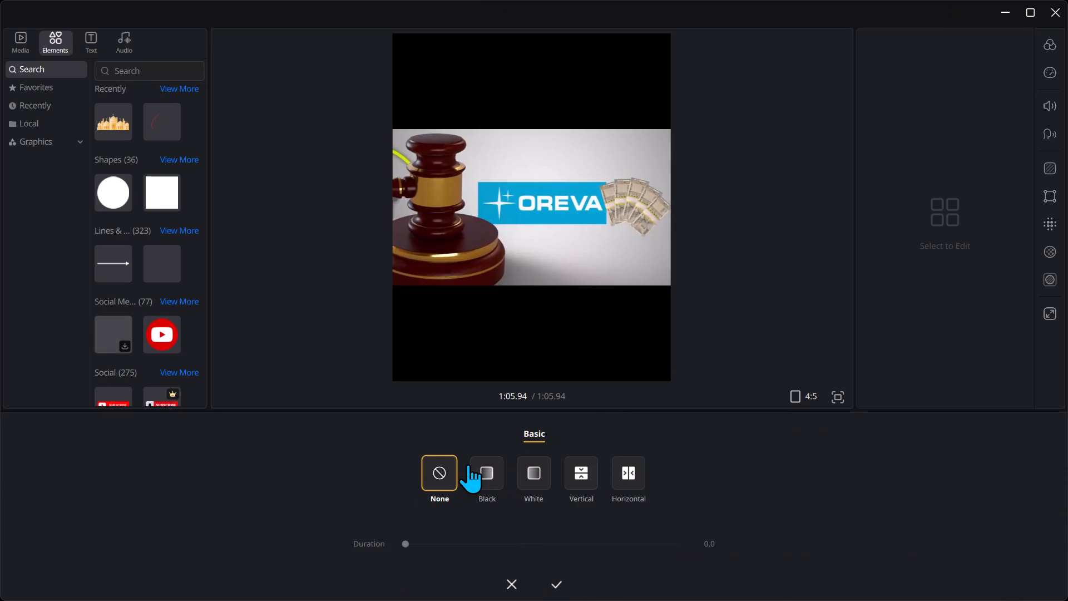
click(468, 464)
click(563, 582)
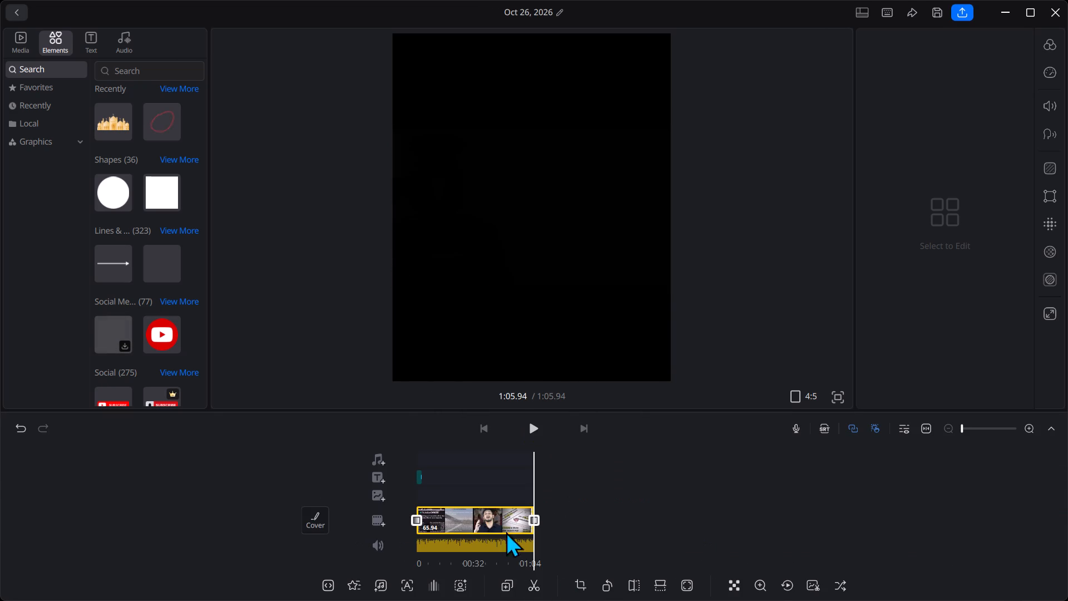
Split the trimmed clip near its middle at 0:33.44.
click(476, 515)
click(476, 515)
click(531, 574)
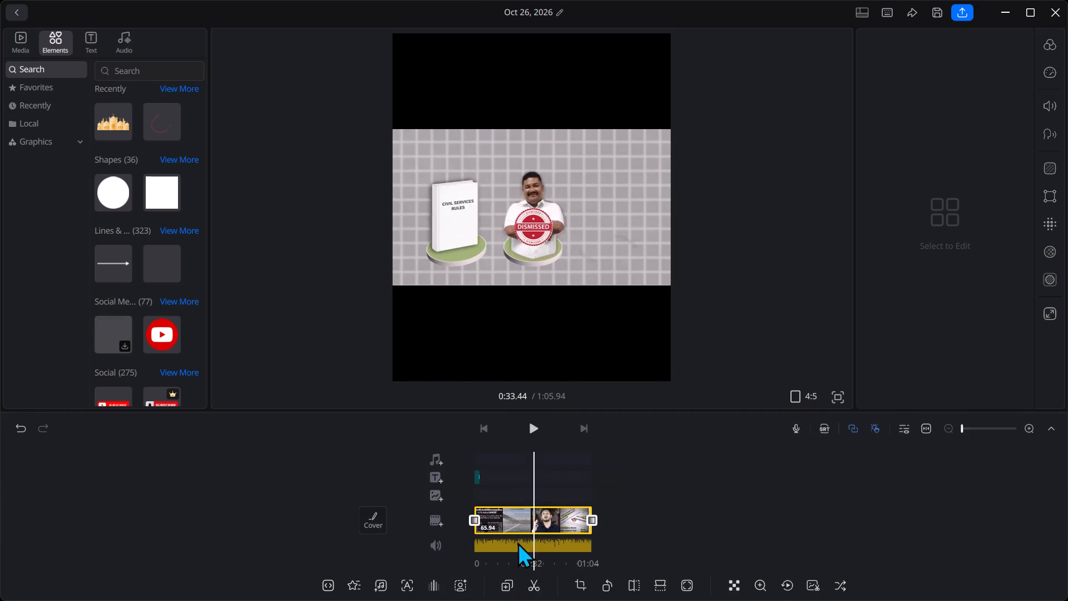
click(531, 585)
Set the transition between the two clip halves to Shake 1, with a duration of 0.8.
click(534, 518)
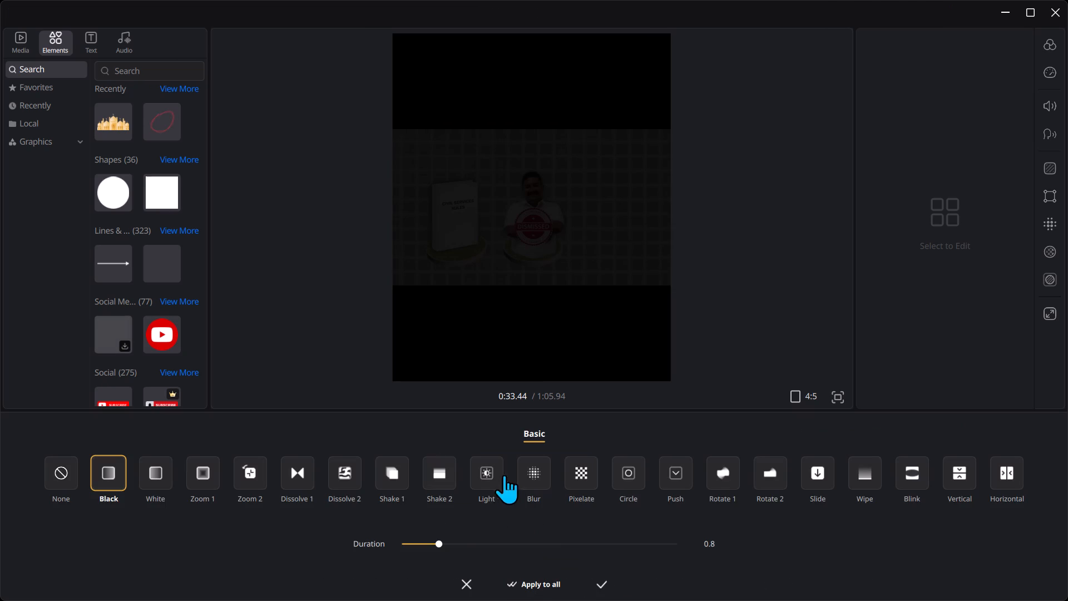
click(402, 471)
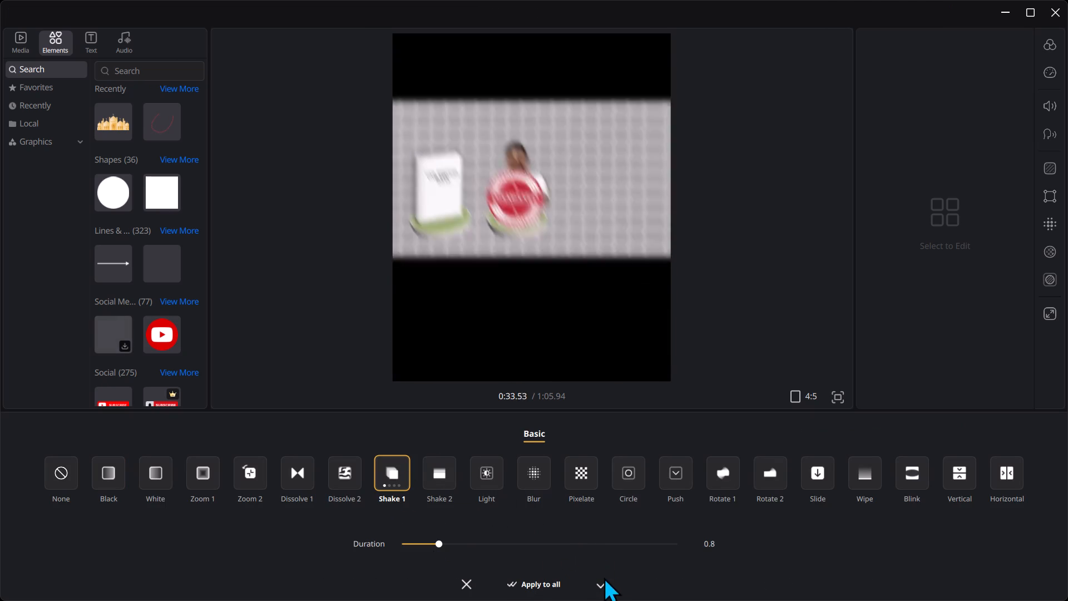
click(597, 585)
Review the edited timeline by scrubbing between its start and end and briefly playing it.
drag(601, 518, 718, 527)
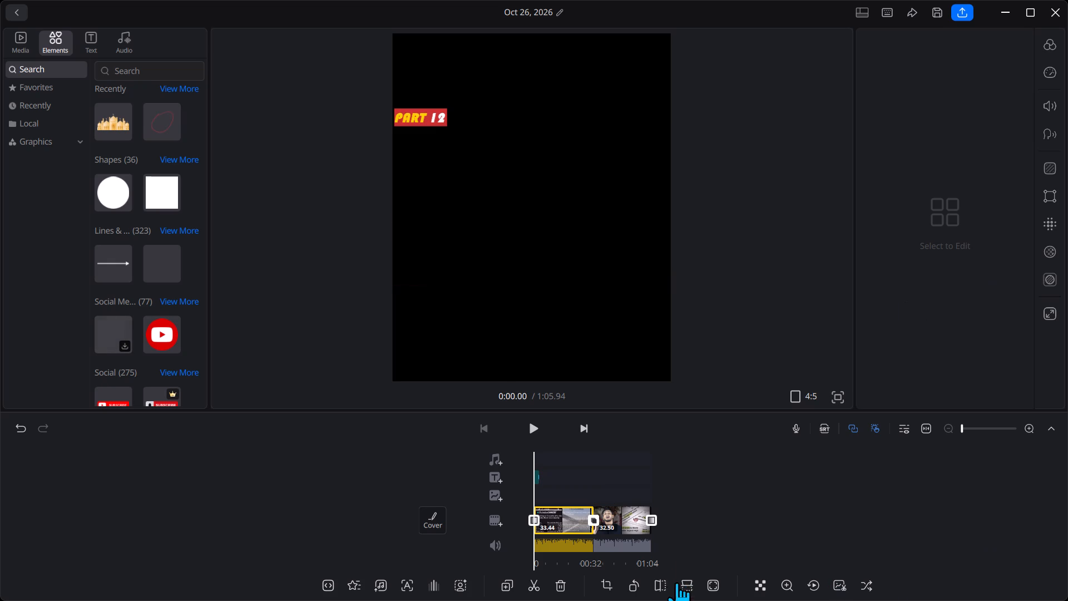
drag(679, 563, 767, 511)
drag(640, 483, 472, 484)
key(space)
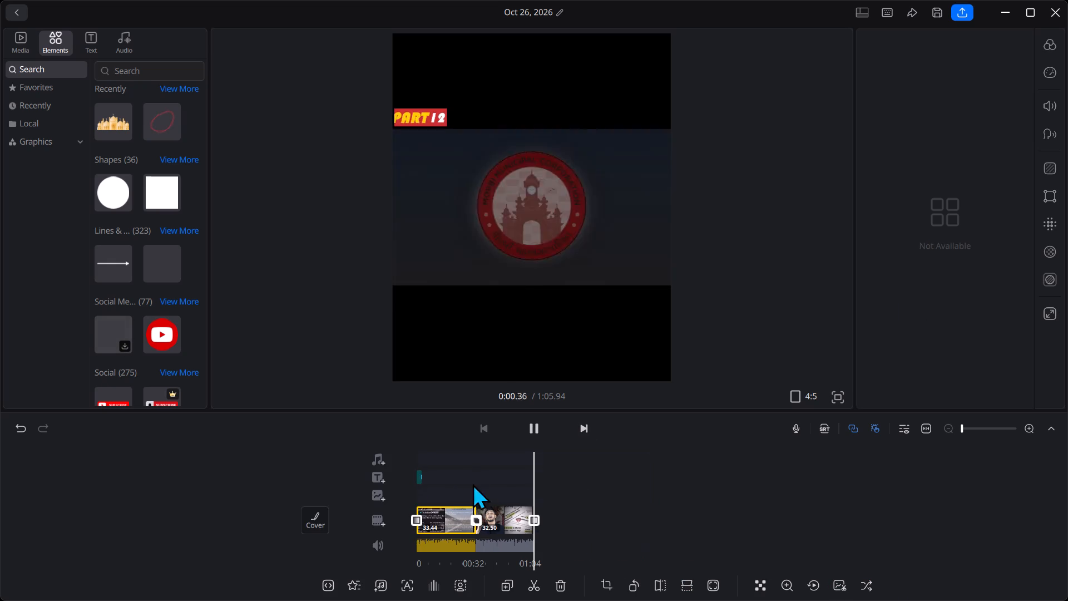
drag(472, 484, 650, 486)
key(space)
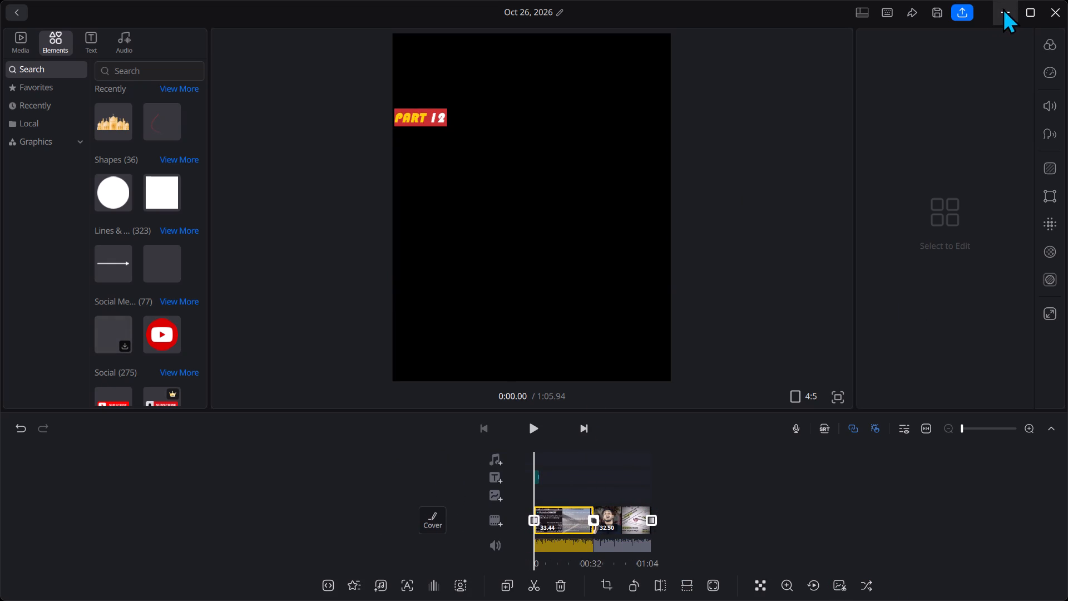
Export the finished video.
click(957, 14)
click(753, 487)
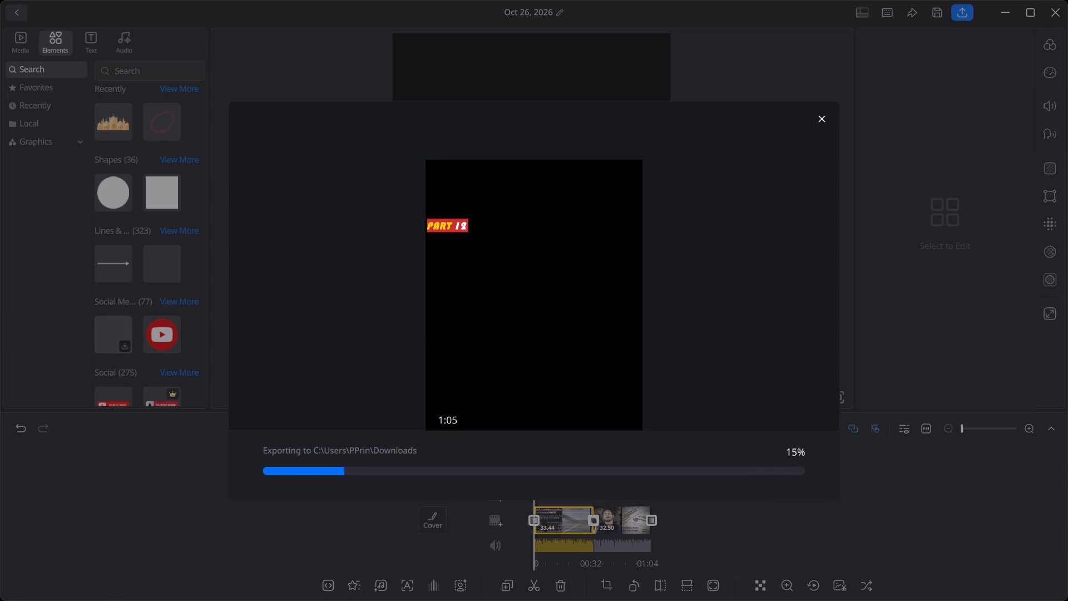
Switch to the Windows desktop and refresh it.
key(super+d)
right_click(303, 342)
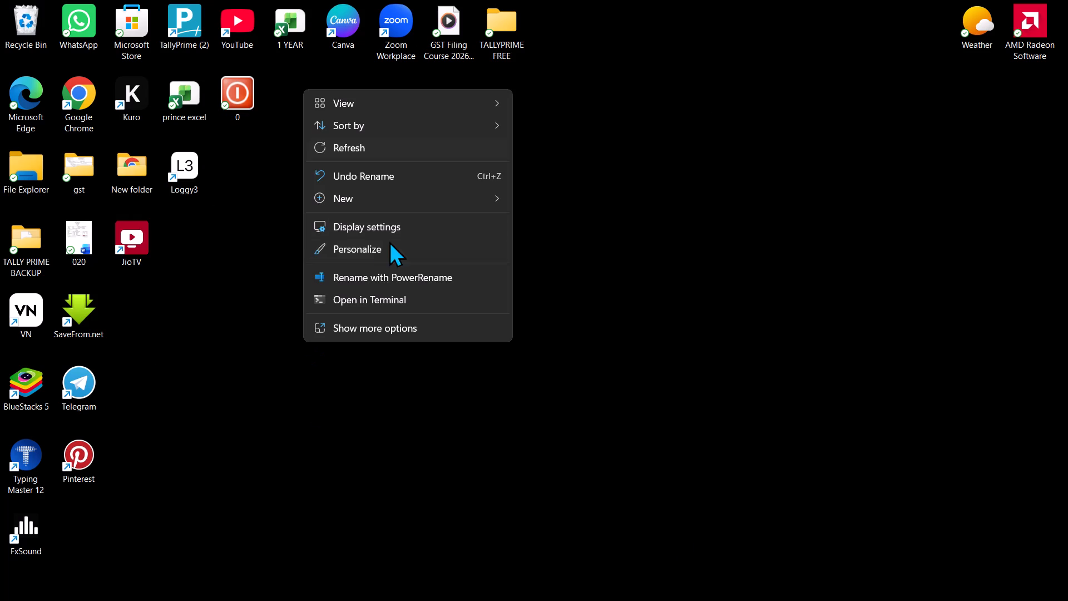
click(378, 140)
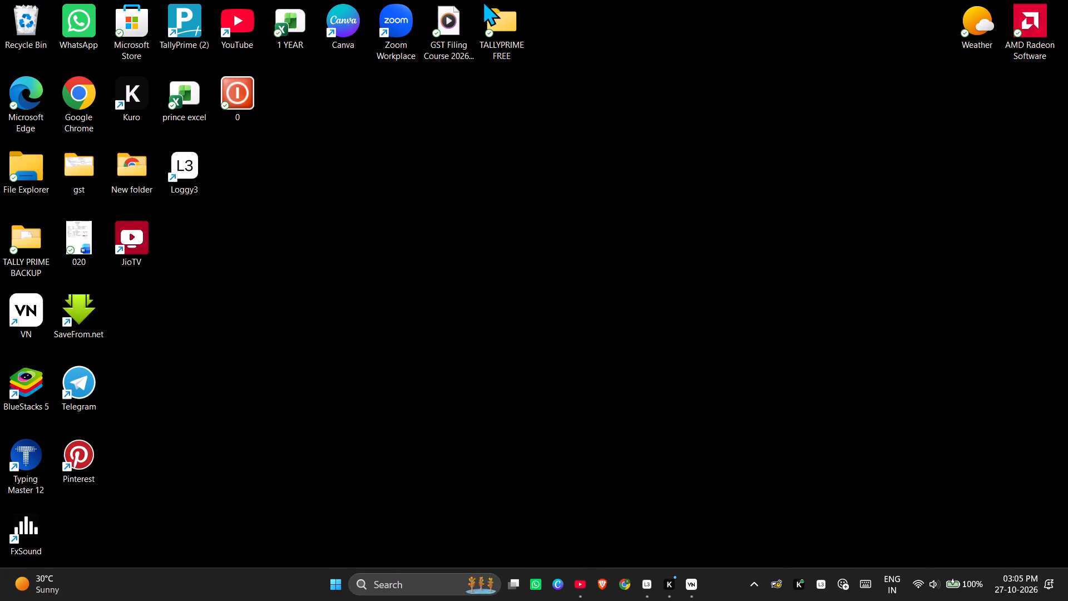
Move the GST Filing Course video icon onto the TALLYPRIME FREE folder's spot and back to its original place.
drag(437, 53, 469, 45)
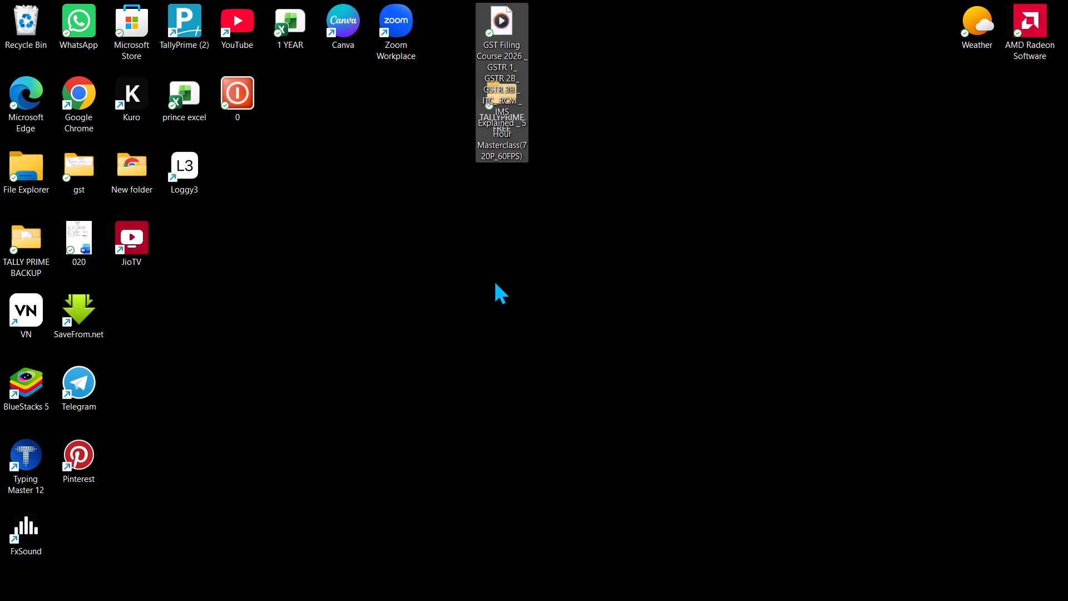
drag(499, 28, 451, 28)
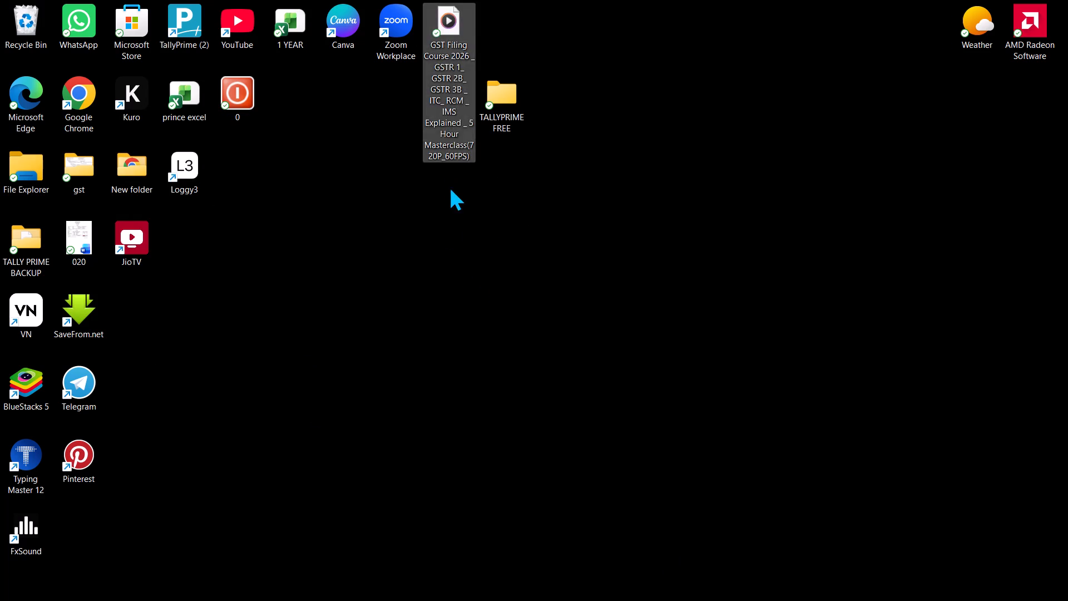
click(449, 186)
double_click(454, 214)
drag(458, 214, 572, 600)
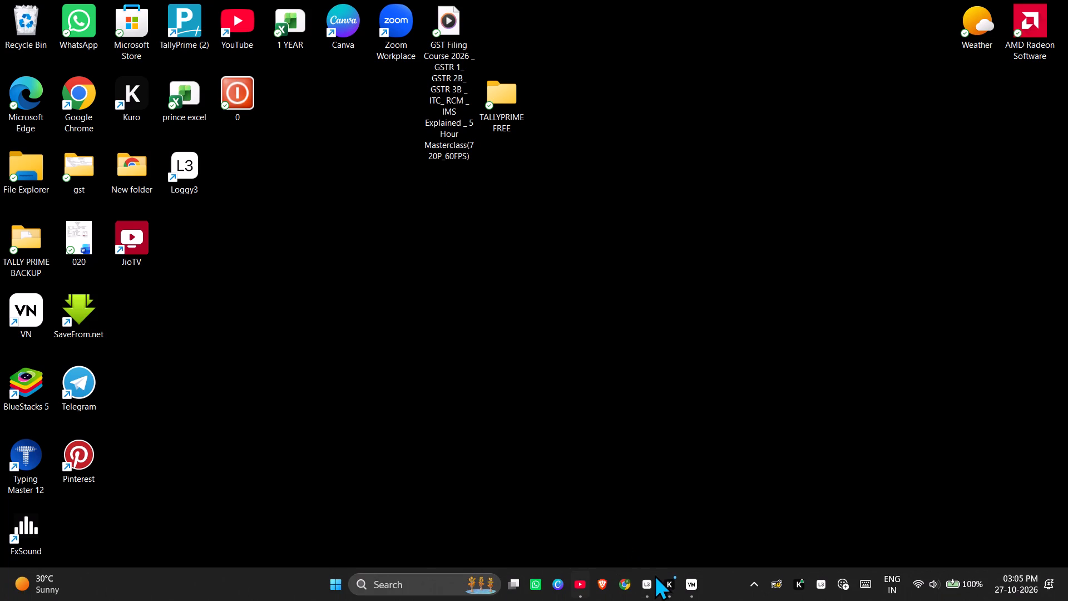
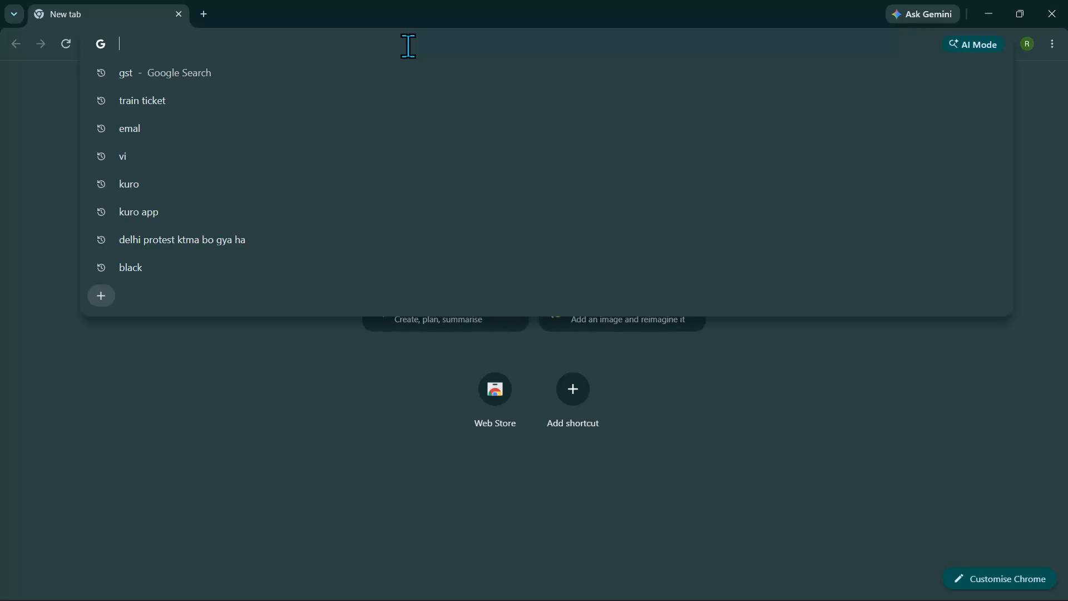
Search Google for LIC.
text(LIC)
key(Return)
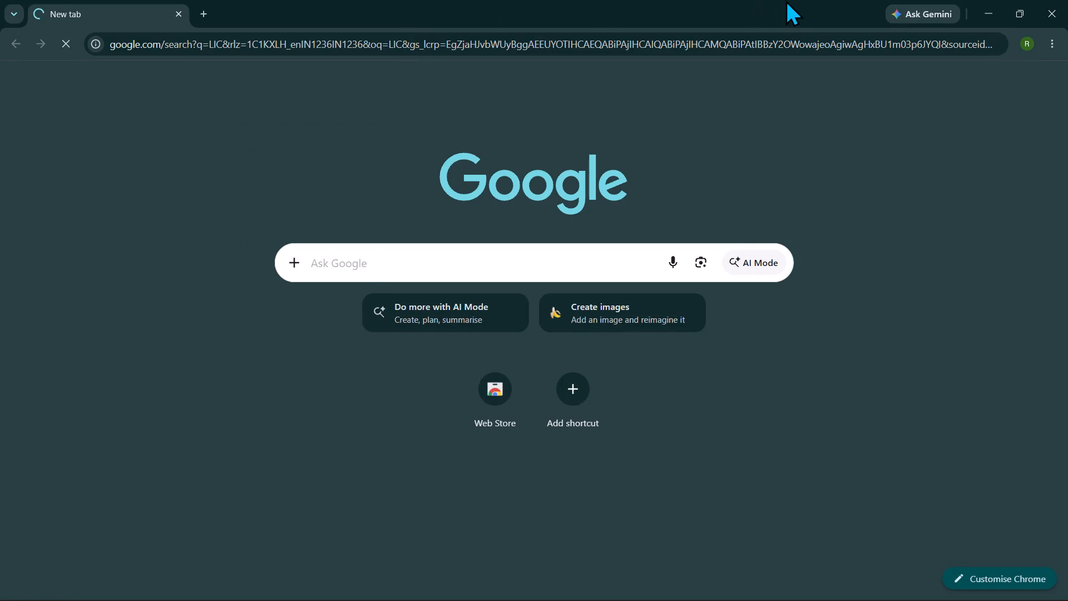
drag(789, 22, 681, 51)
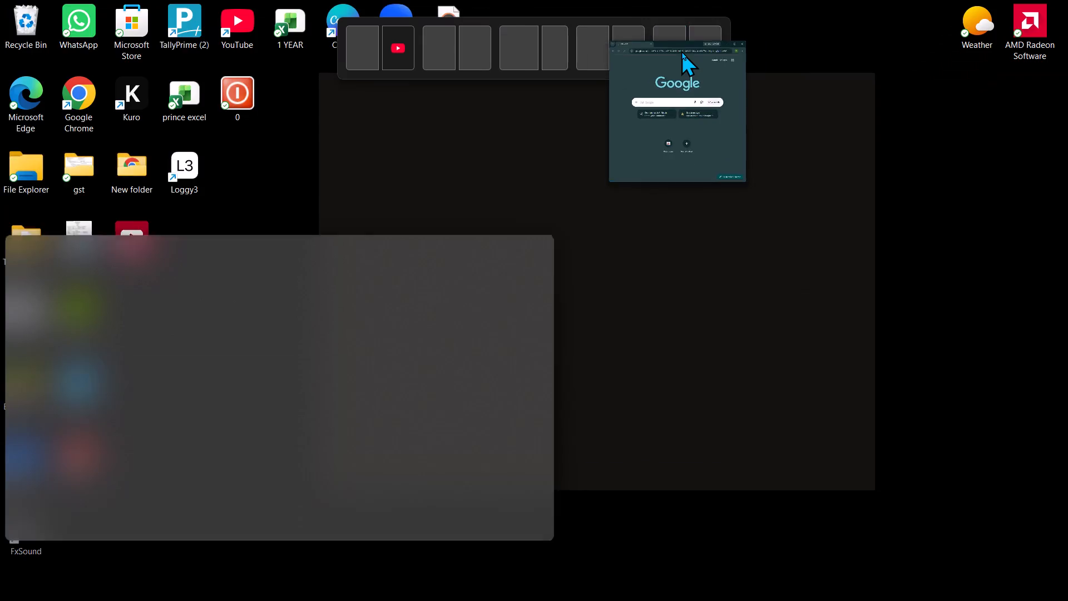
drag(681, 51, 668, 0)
Open the official Life Insurance Corporation of India home page from the search results.
click(196, 216)
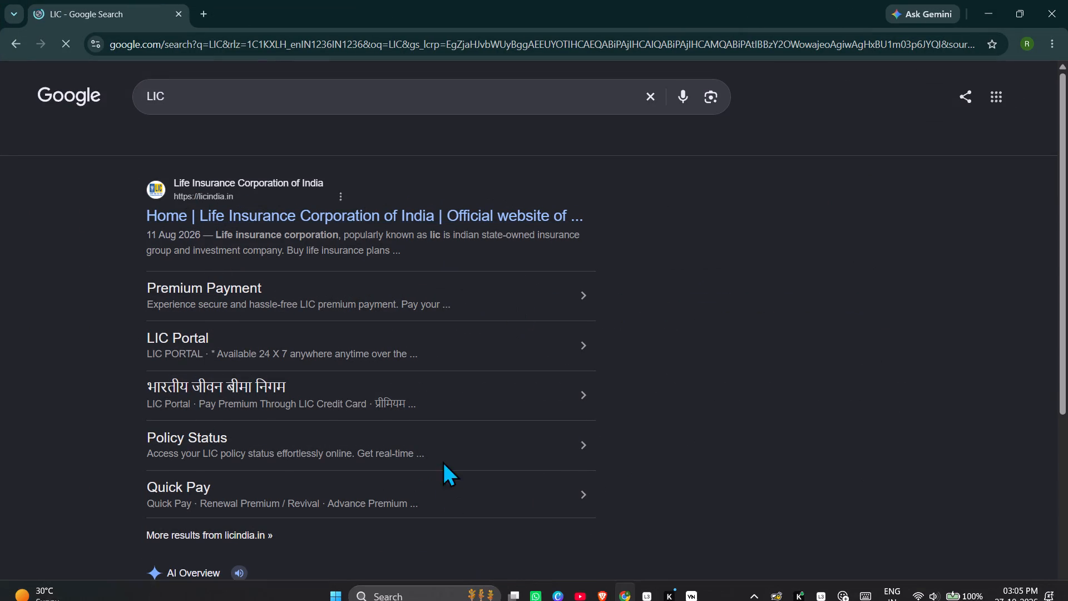
Examine the founding and headquarters entries in the AI Overview of LIC, highlighting them while reading.
scroll(782, 600, down, 2)
scroll(680, 333, down, 3)
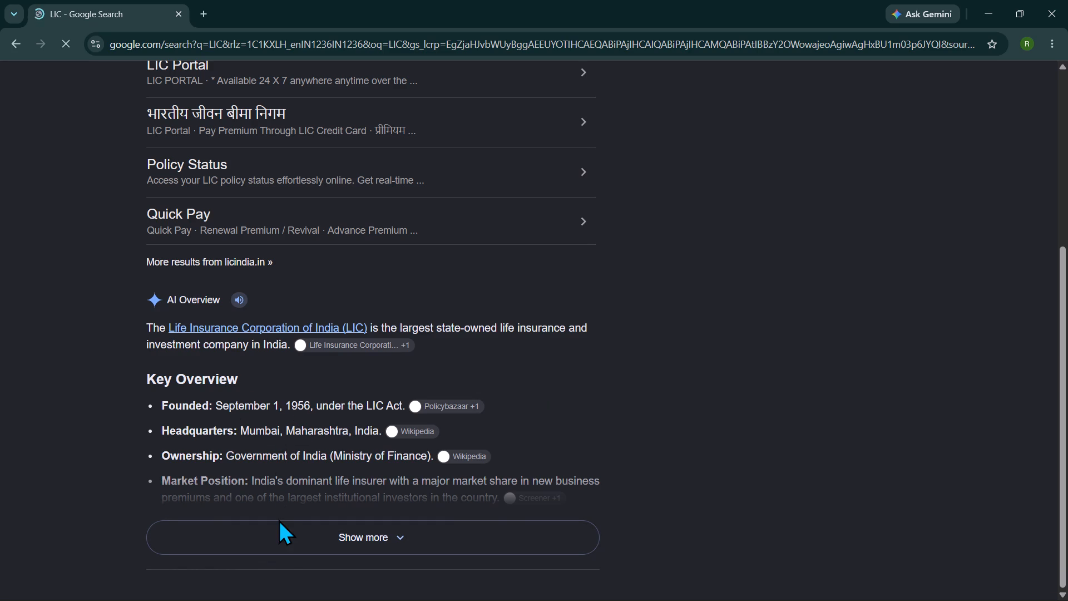
click(279, 541)
drag(156, 429, 309, 429)
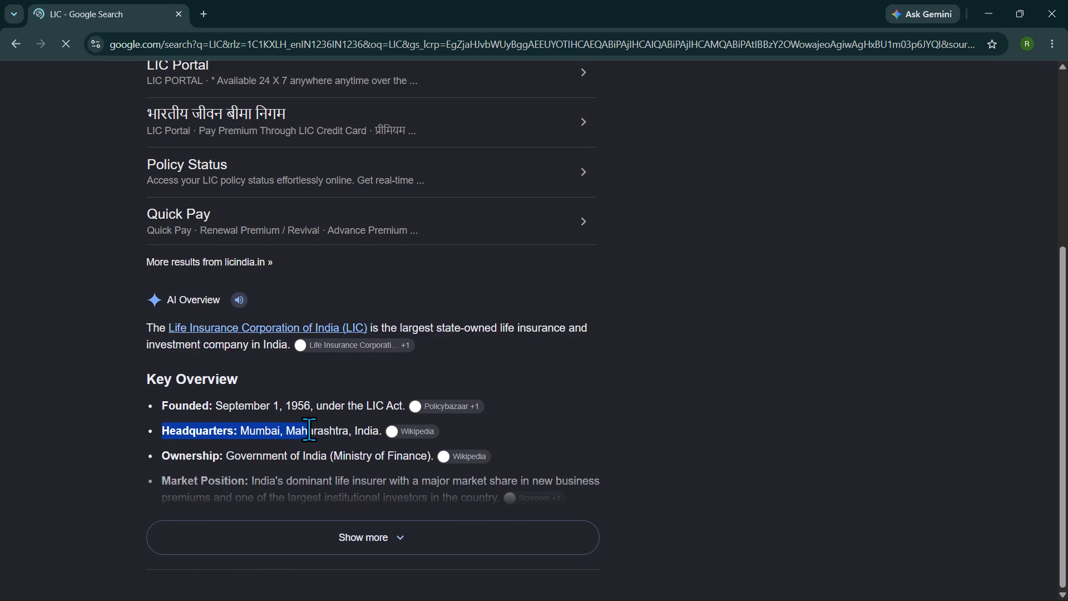
drag(309, 429, 531, 422)
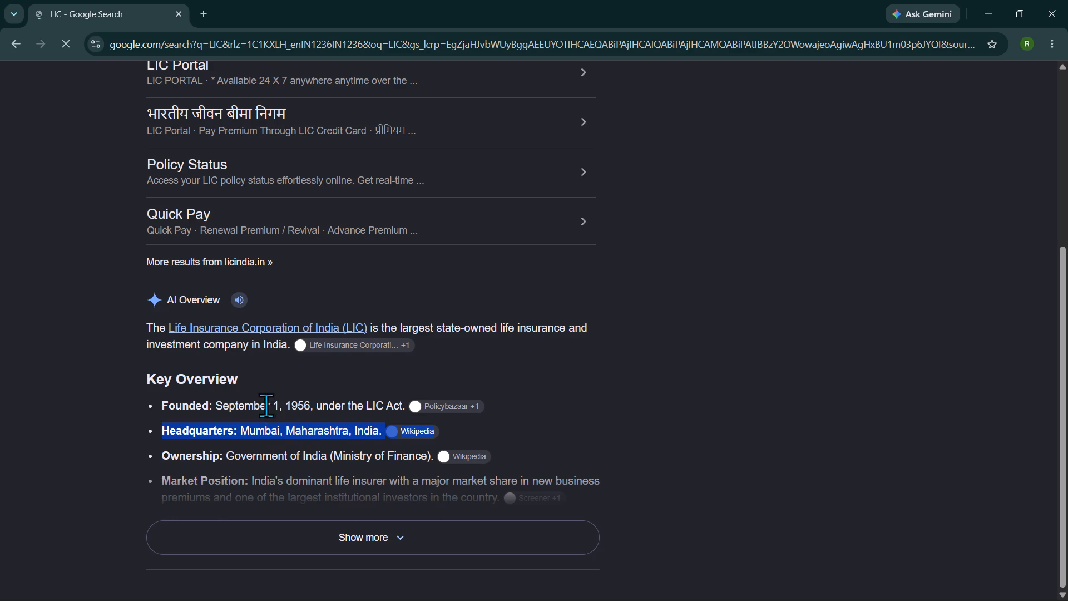
drag(278, 400, 278, 407)
drag(275, 407, 312, 410)
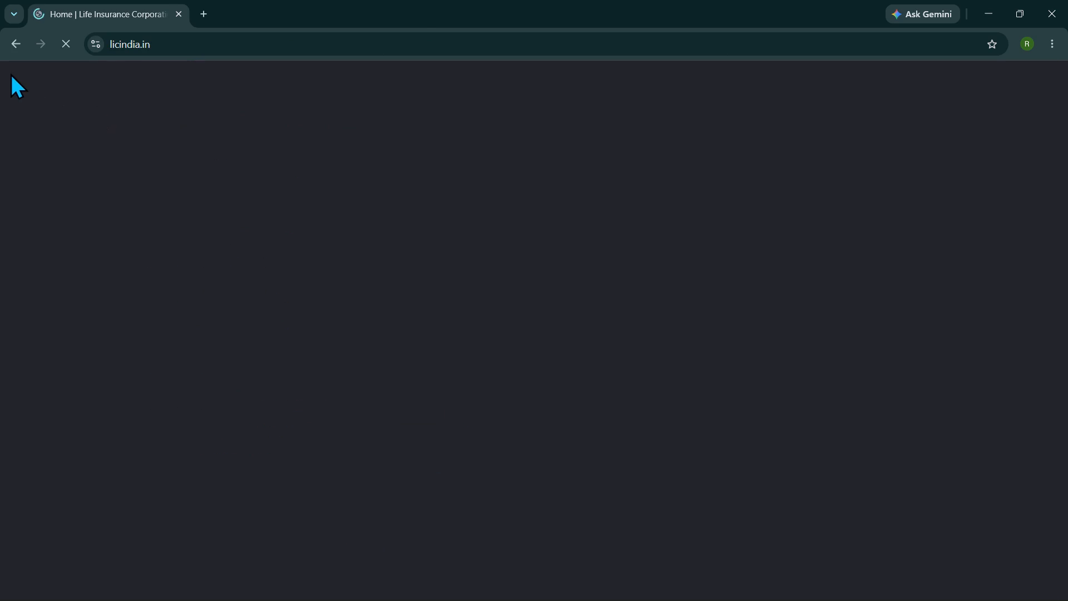
Return to the LIC search results and read the fully expanded AI Overview.
click(18, 37)
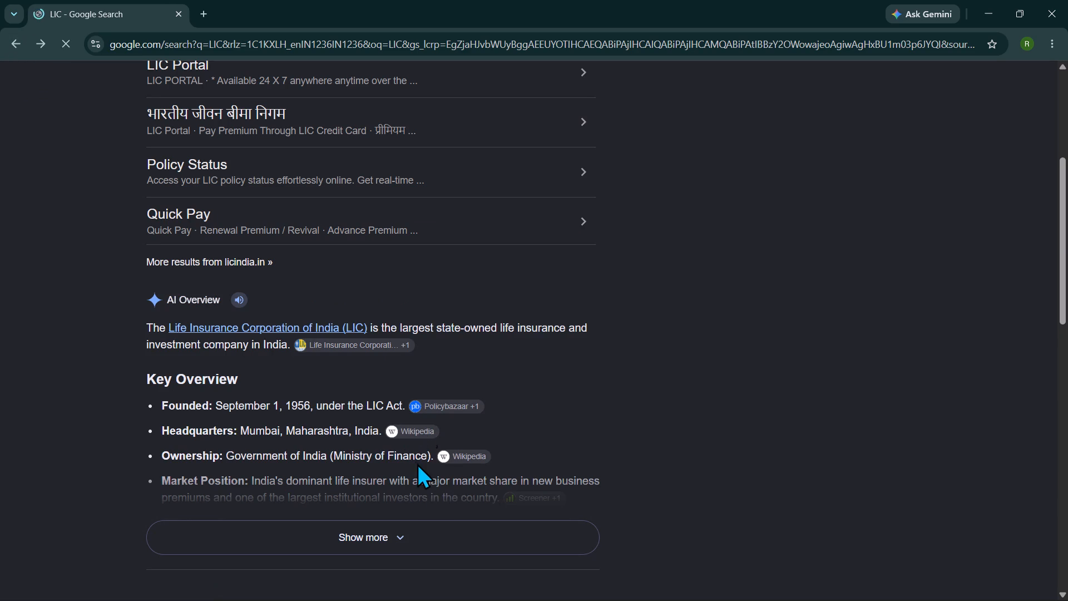
click(396, 531)
scroll(253, 512, down, 1)
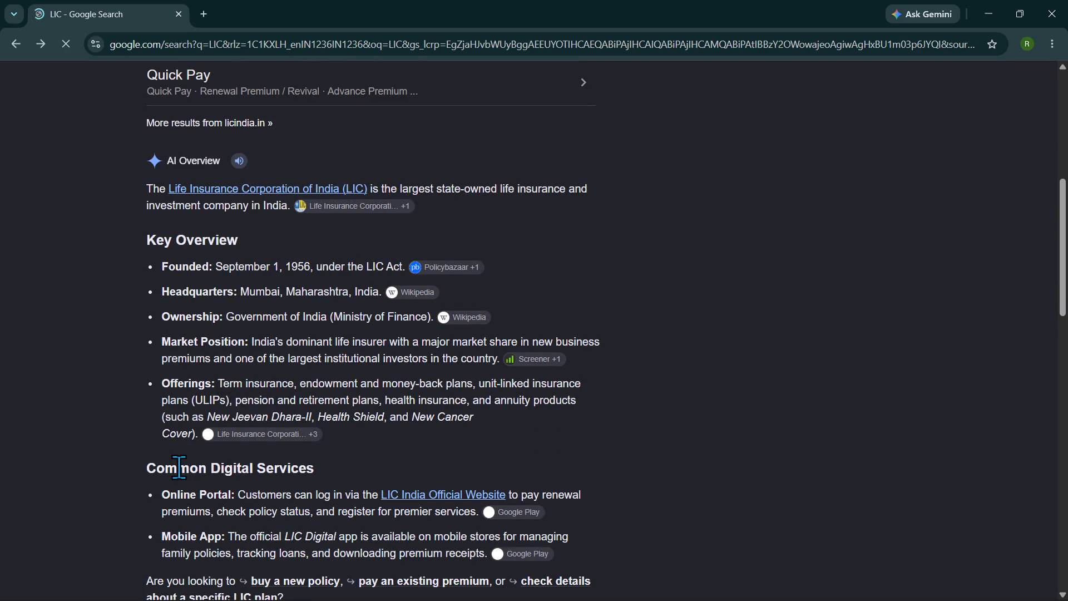
scroll(224, 444, up, 1)
scroll(302, 388, up, 1)
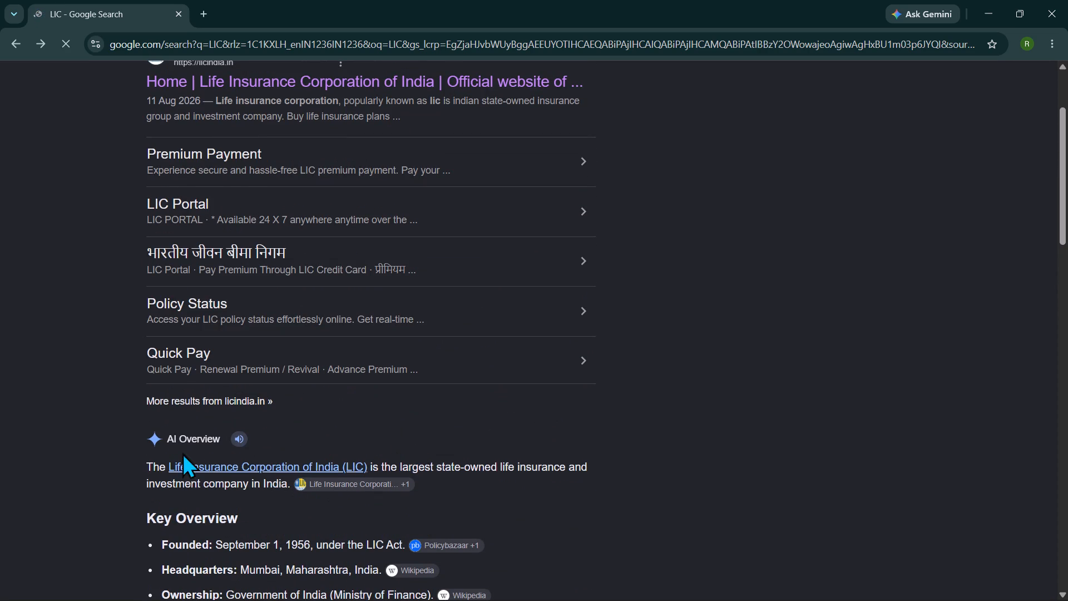
drag(135, 455, 520, 500)
click(546, 492)
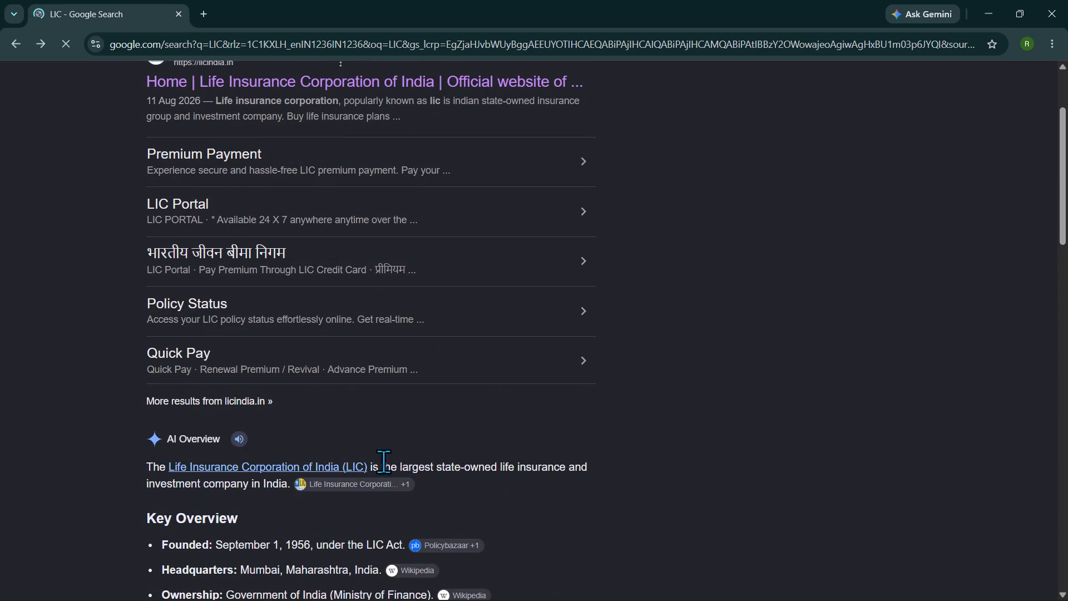
click(112, 389)
Enlarge the Life Insurance Corporation of India search result and examine its web address.
scroll(192, 344, up, 5)
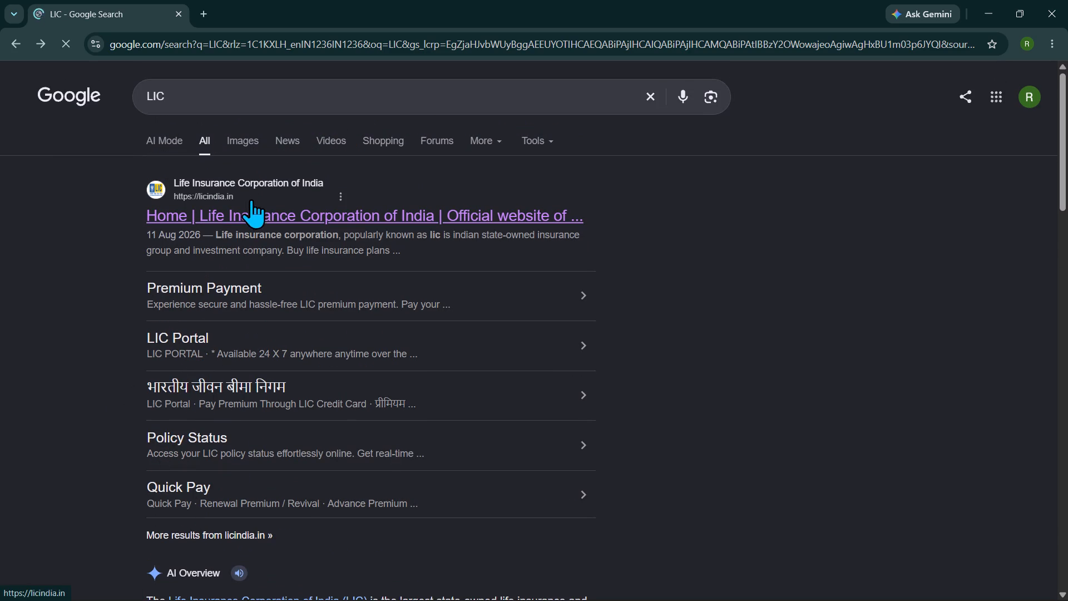
ctrl+scroll(207, 204, up, 12)
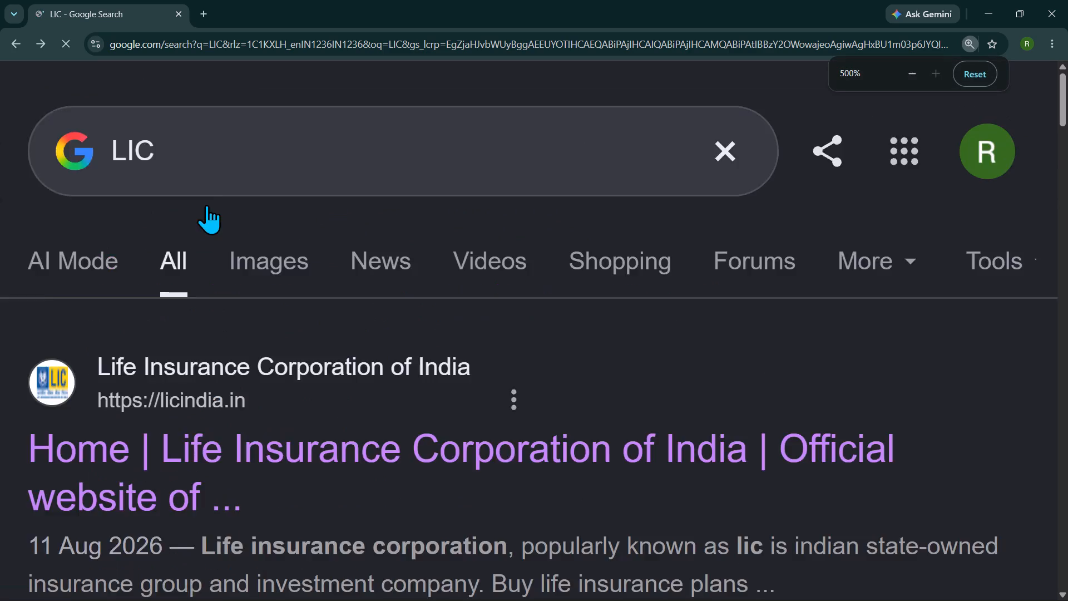
ctrl+scroll(197, 250, up, 4)
scroll(215, 298, down, 5)
scroll(218, 304, up, 1)
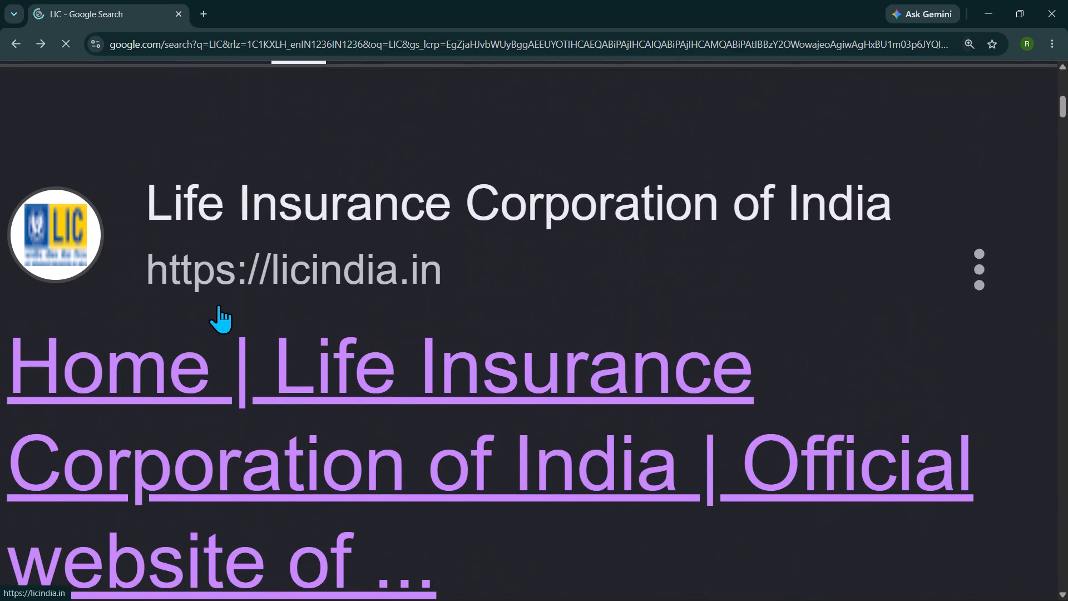
drag(144, 267, 269, 281)
ctrl+scroll(185, 294, up, 5)
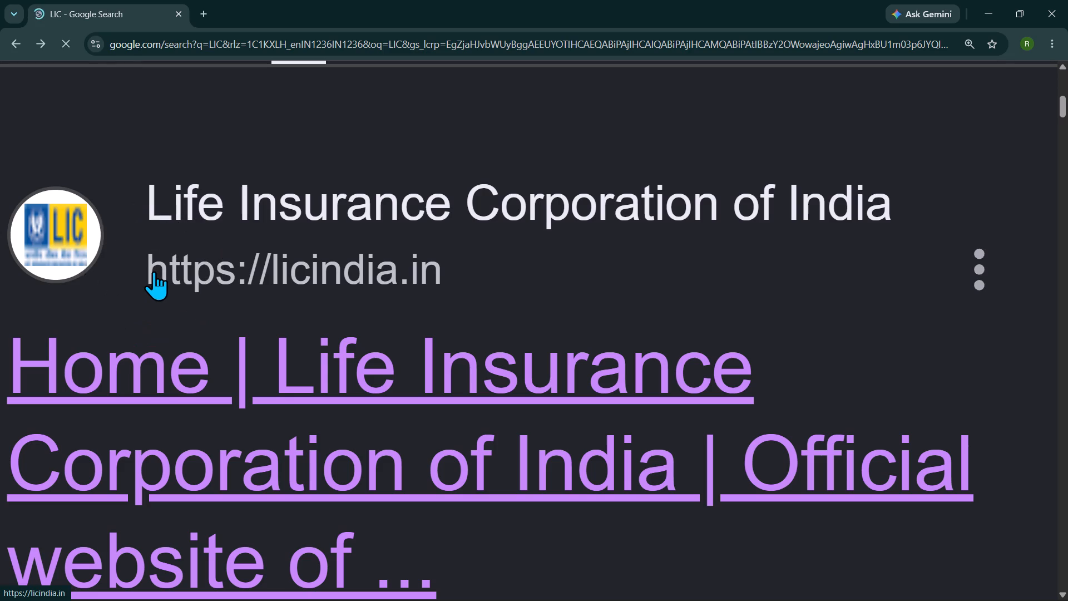
Open the licindia.in search result in a new browser tab.
ctrl+click(165, 277)
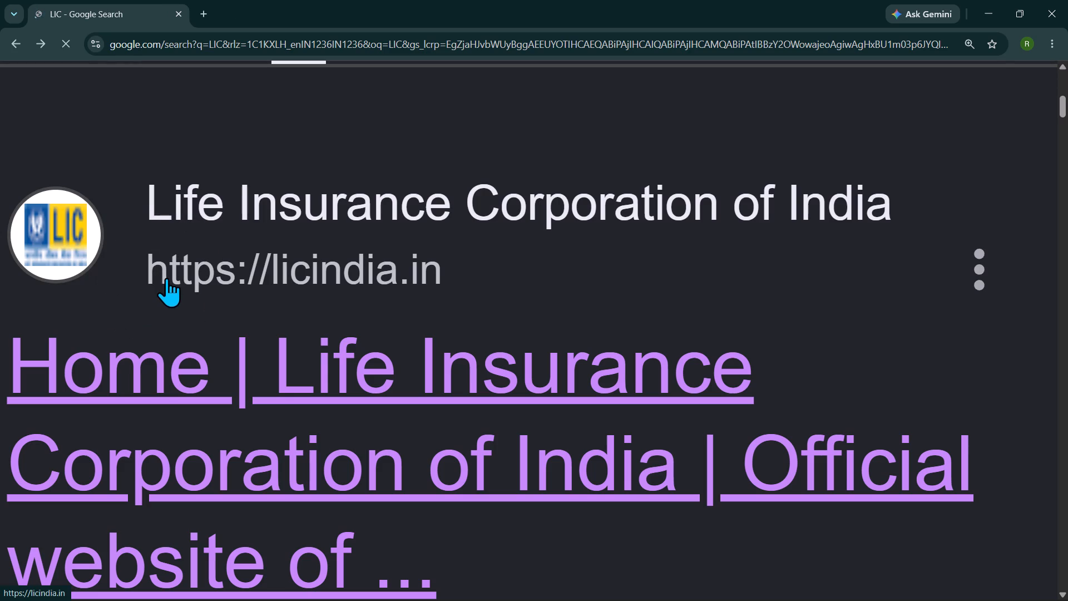
triple_click(167, 284)
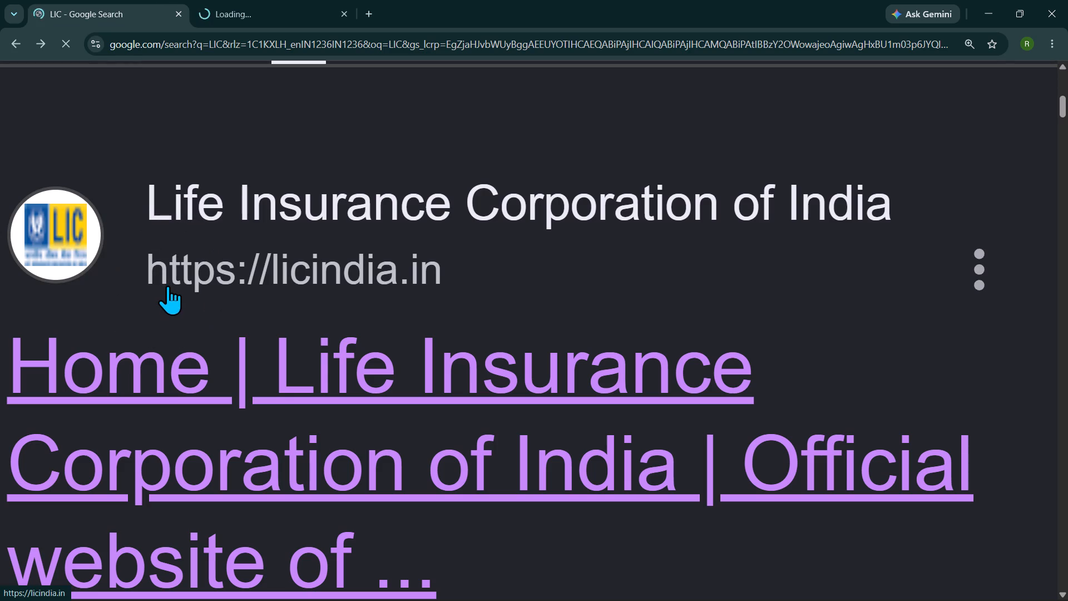
double_click(169, 285)
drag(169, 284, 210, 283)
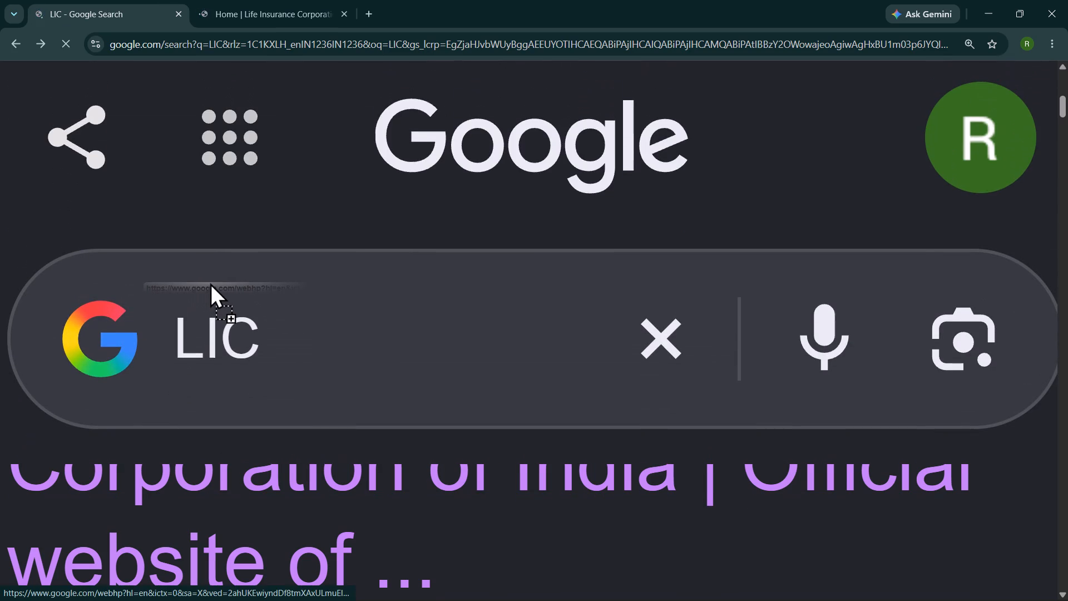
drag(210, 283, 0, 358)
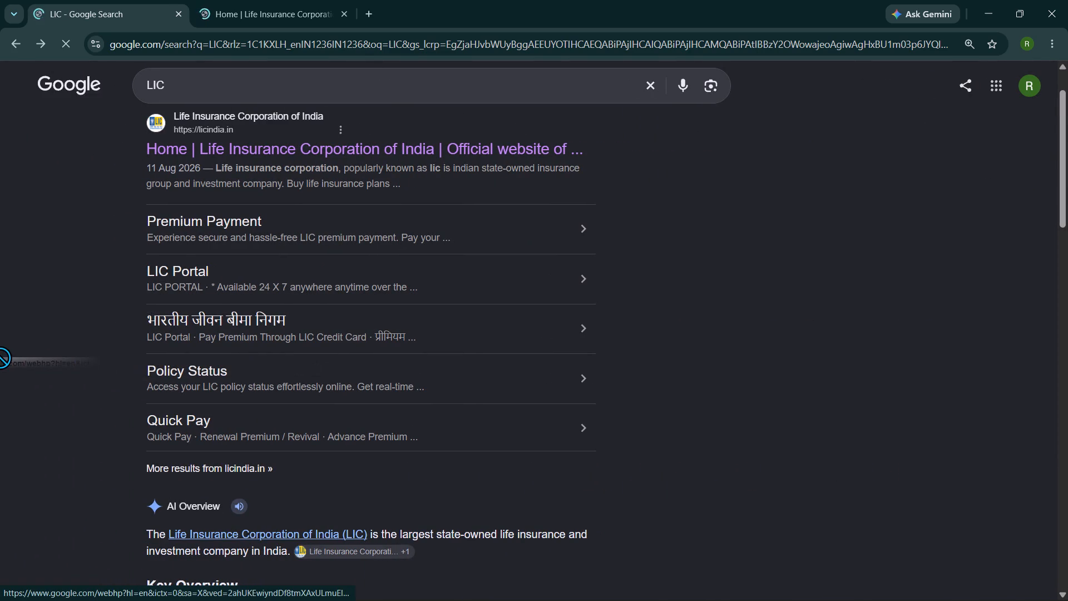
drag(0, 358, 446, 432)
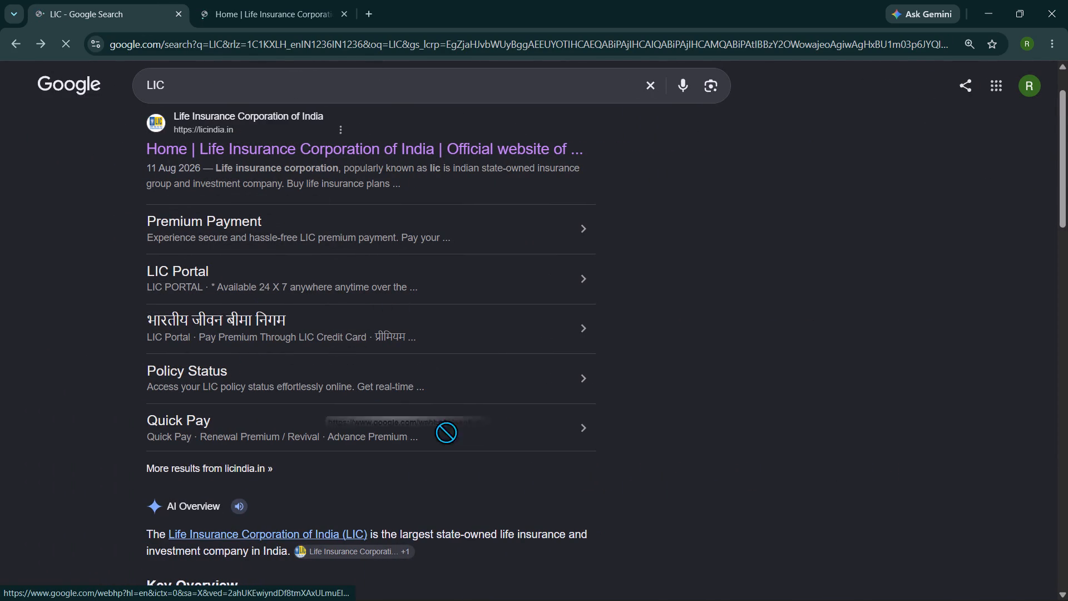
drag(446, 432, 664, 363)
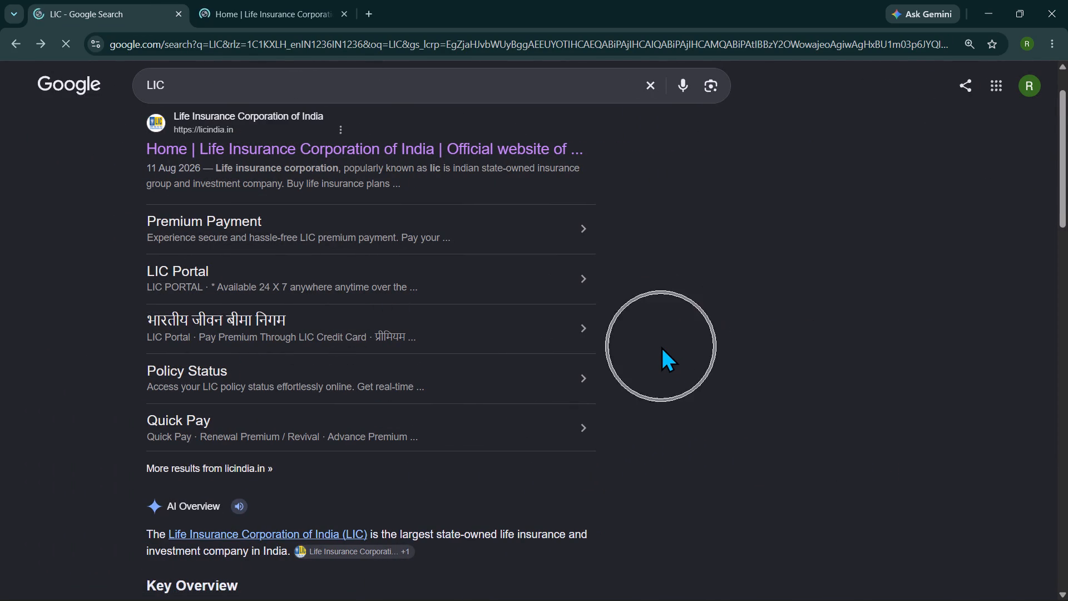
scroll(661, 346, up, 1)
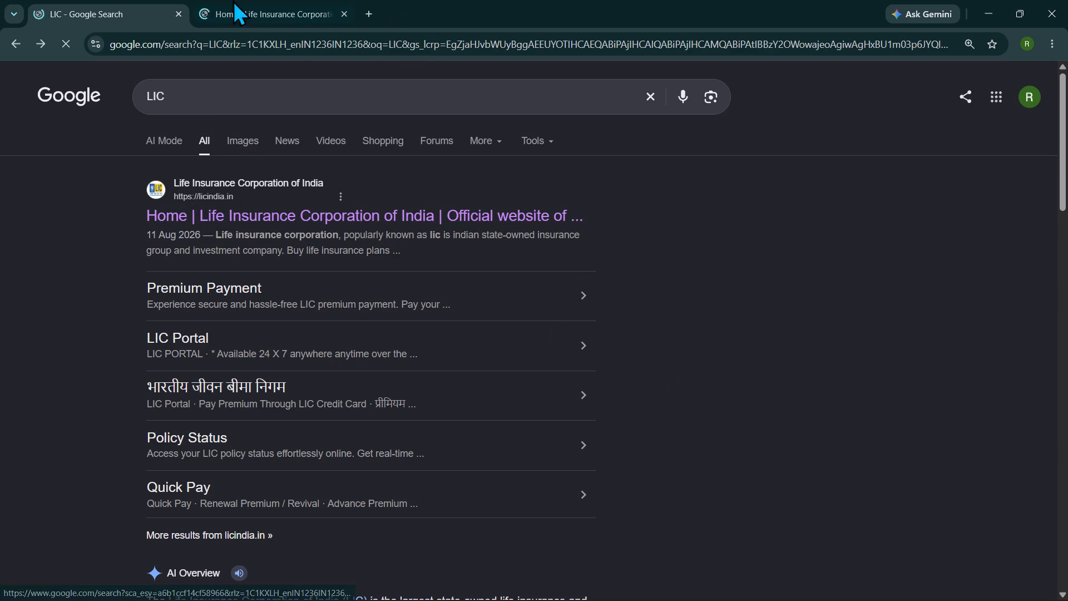
Switch to the browser tab with the Life Insurance Corporation of India home page and check whether it loads.
click(46, 0)
click(275, 0)
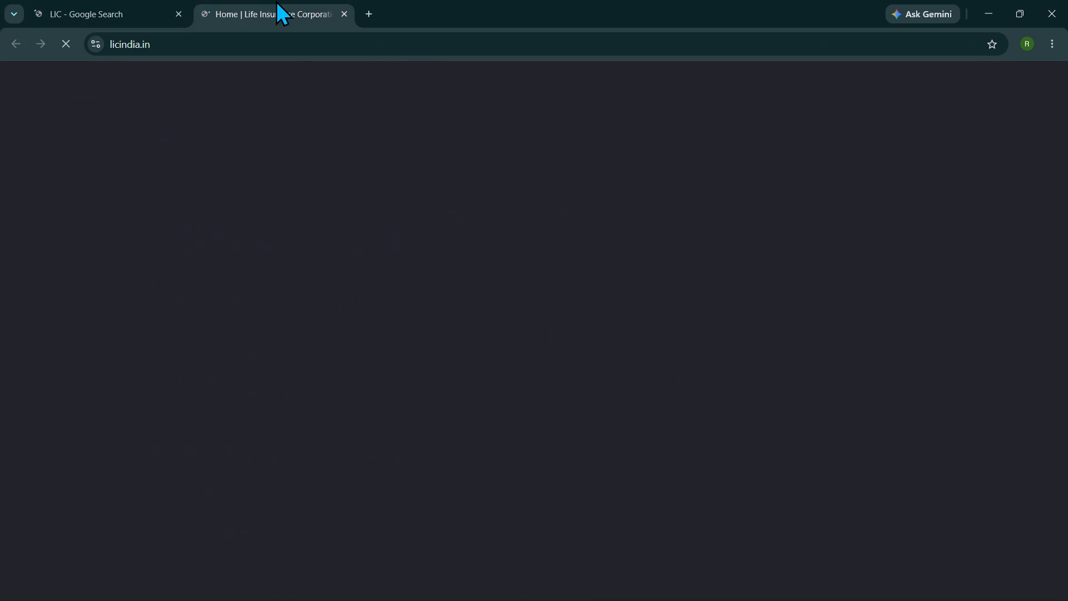
click(107, 0)
click(166, 0)
drag(233, 0, 241, 0)
triple_click(241, 0)
double_click(244, 0)
Close the Chrome window.
click(1066, 0)
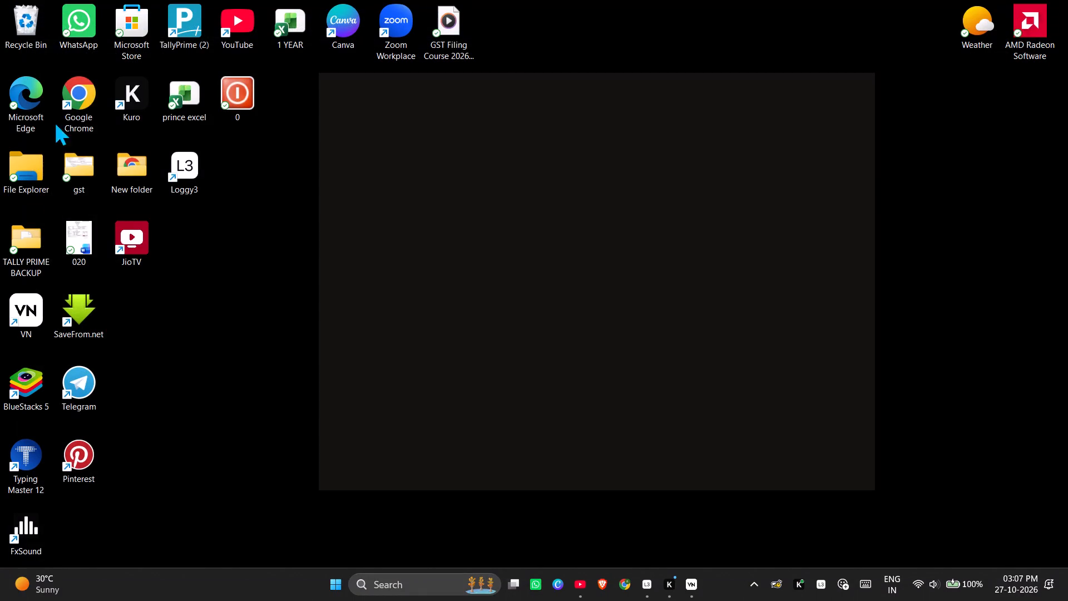
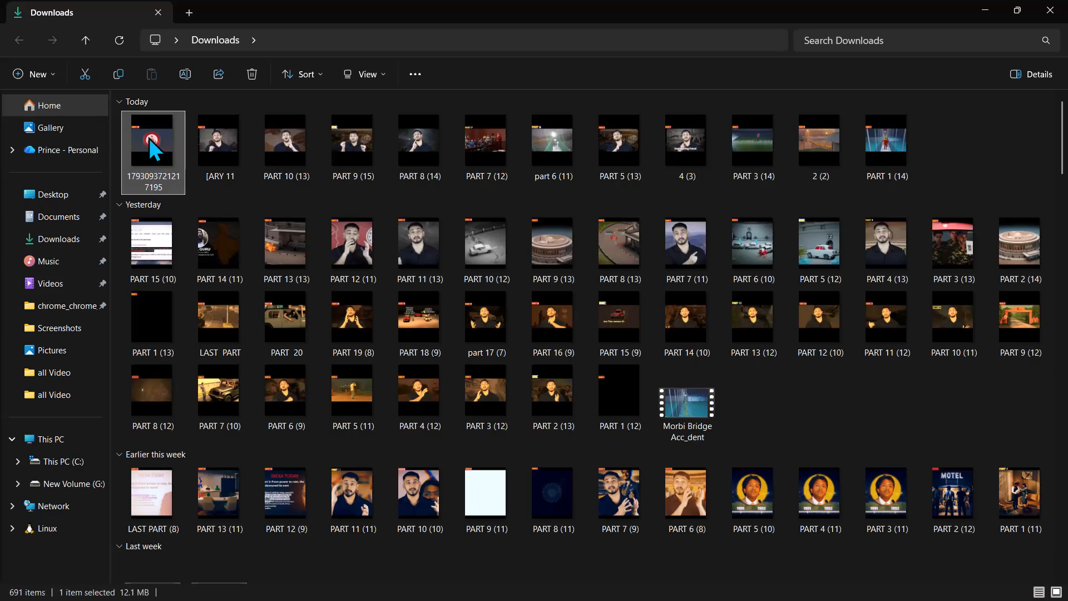
Rename the newly exported video in the Downloads folder as PARY 12 and return to the video editor.
click(180, 60)
text(0W)
key(BackSpace)
key(BackSpace)
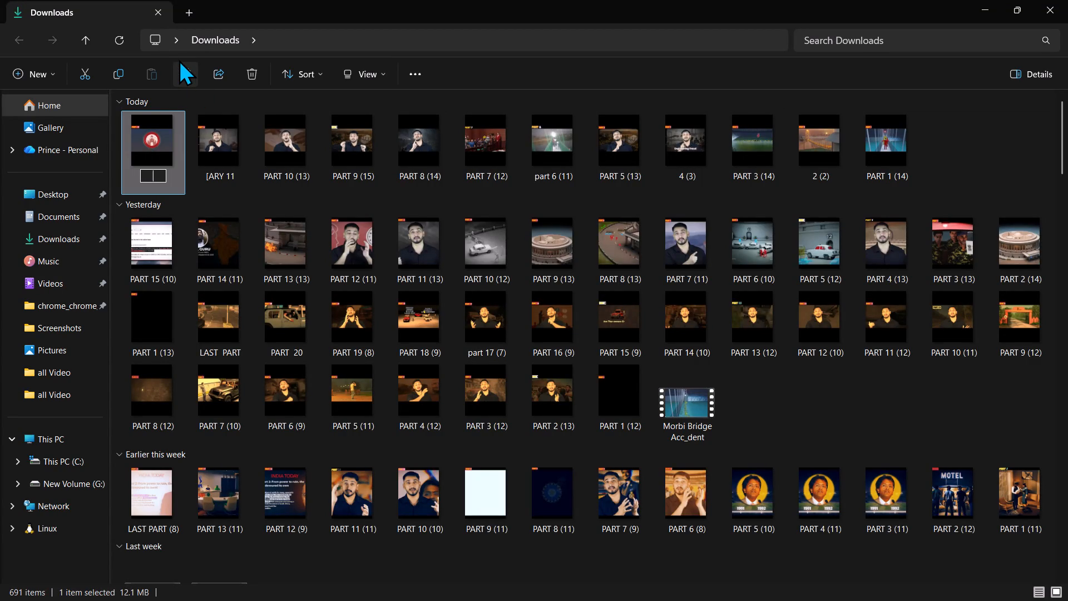
text(PARY 2)
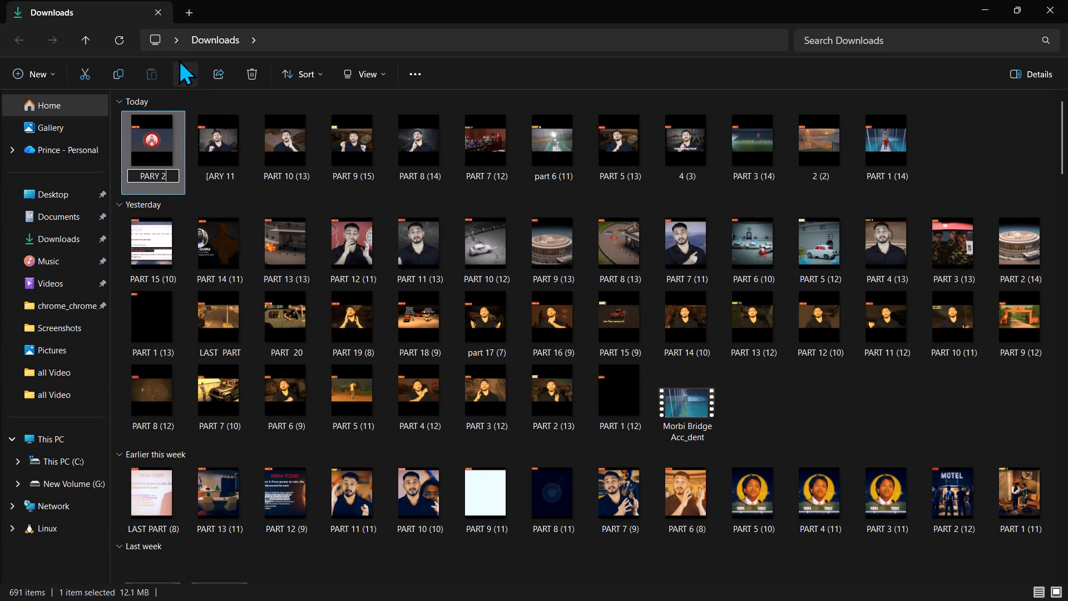
key(BackSpace)
text(12)
key(space)
key(Return)
key(Return)
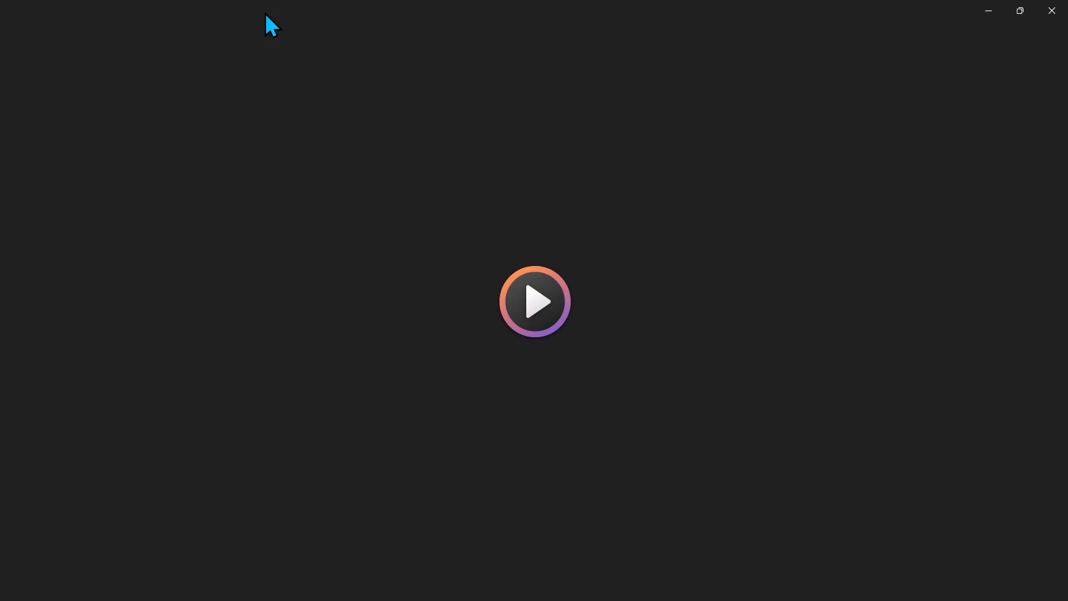
double_click(1067, 0)
Close the finished export and undo the last edits that split the first clip and removed the footage after it.
click(790, 466)
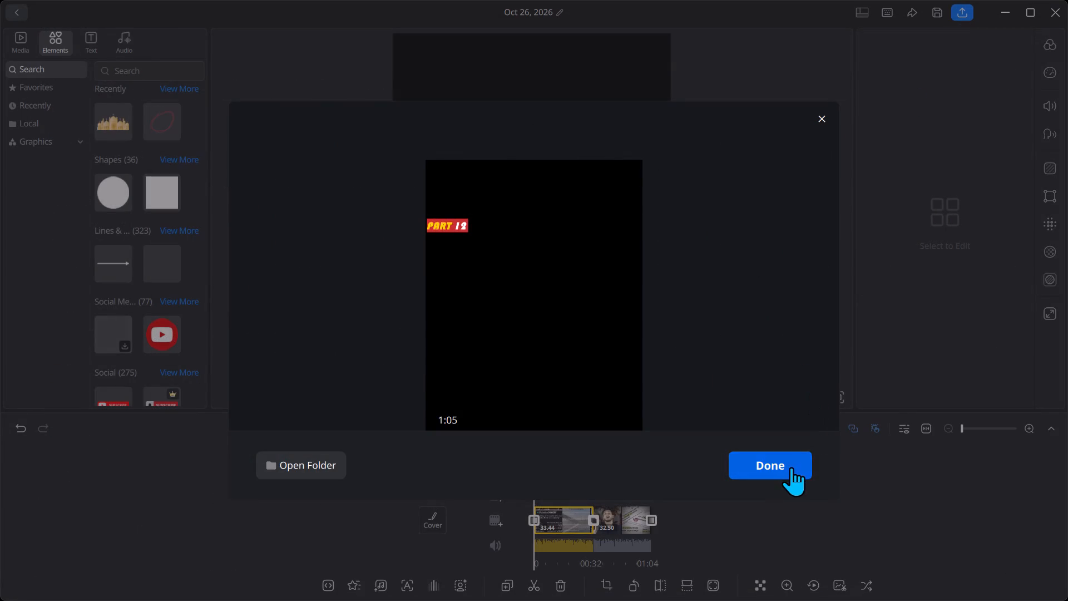
key(ctrl+s)
key(ctrl+z)
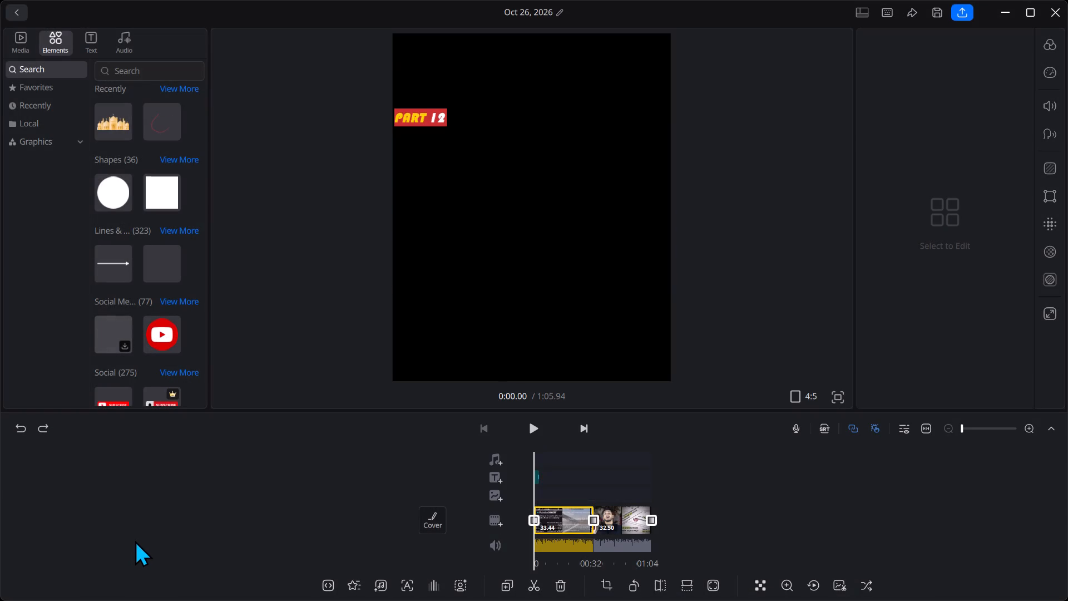
key(ctrl+z)
key(ctrl+z)
key(ctrl+z)
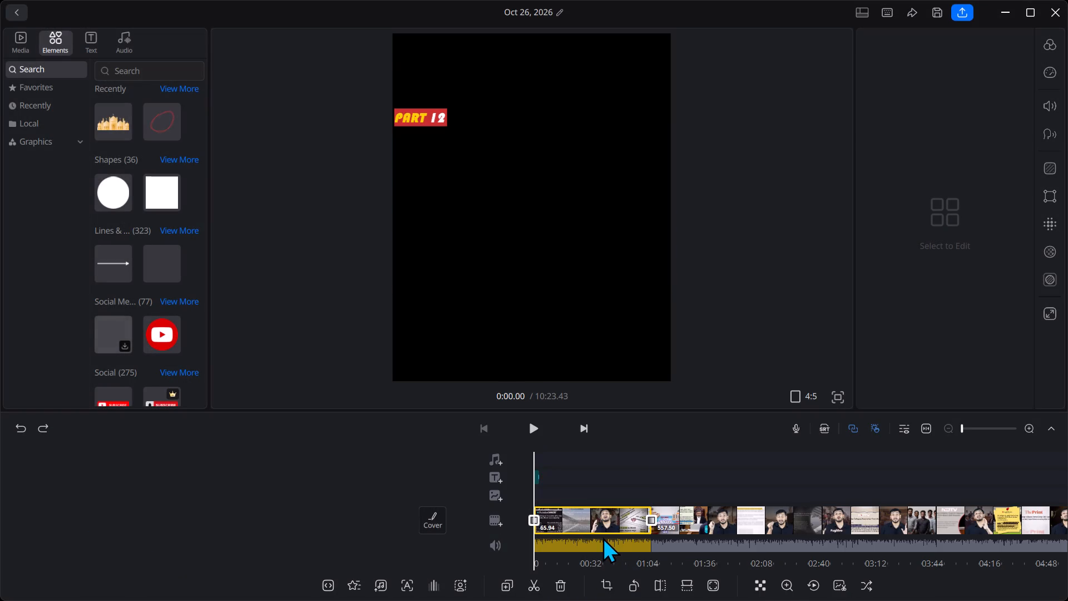
Delete the already exported first clip, the 65.94-second one, from the start of the main video track.
click(602, 534)
double_click(612, 533)
click(624, 471)
drag(23, 442, 45, 441)
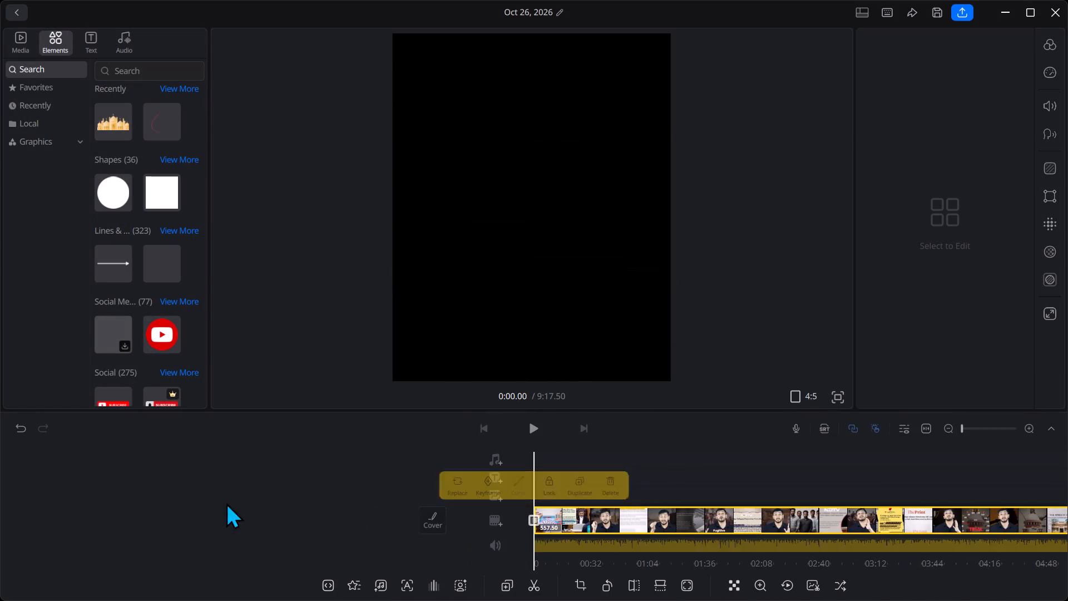
drag(648, 503, 744, 480)
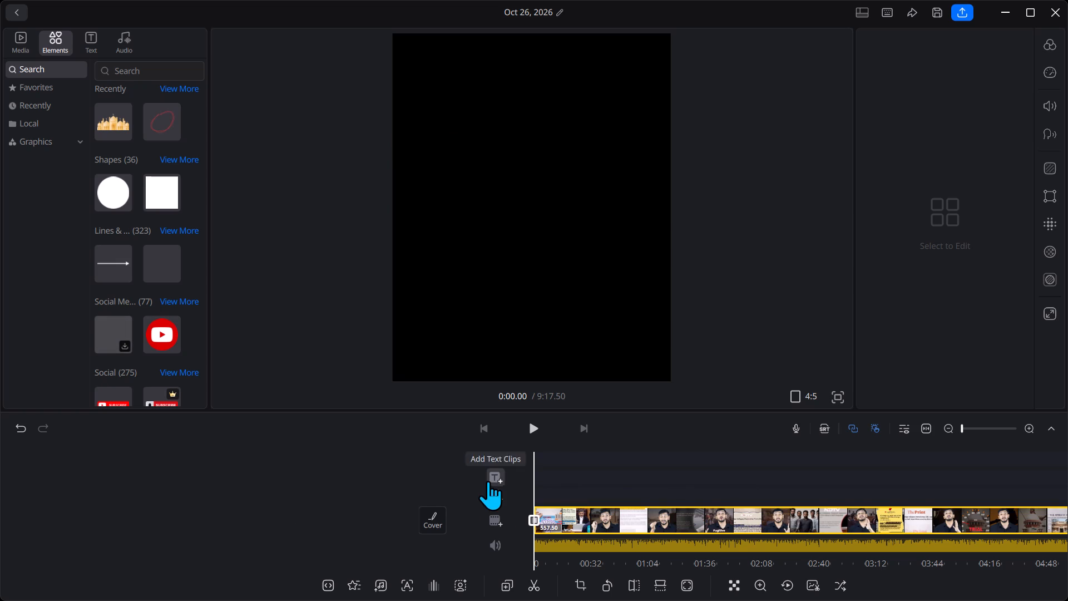
Add a text clip at the start of the timeline reading PART 13.
click(487, 480)
click(438, 447)
click(891, 85)
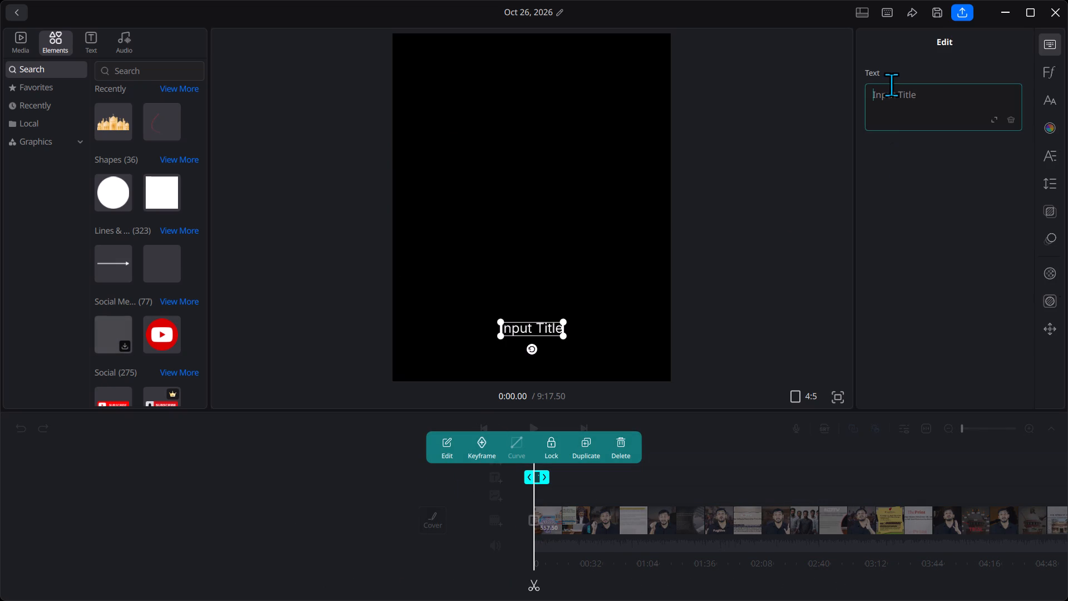
text(PART 123)
key(Return)
key(Return)
key(BackSpace)
key(BackSpace)
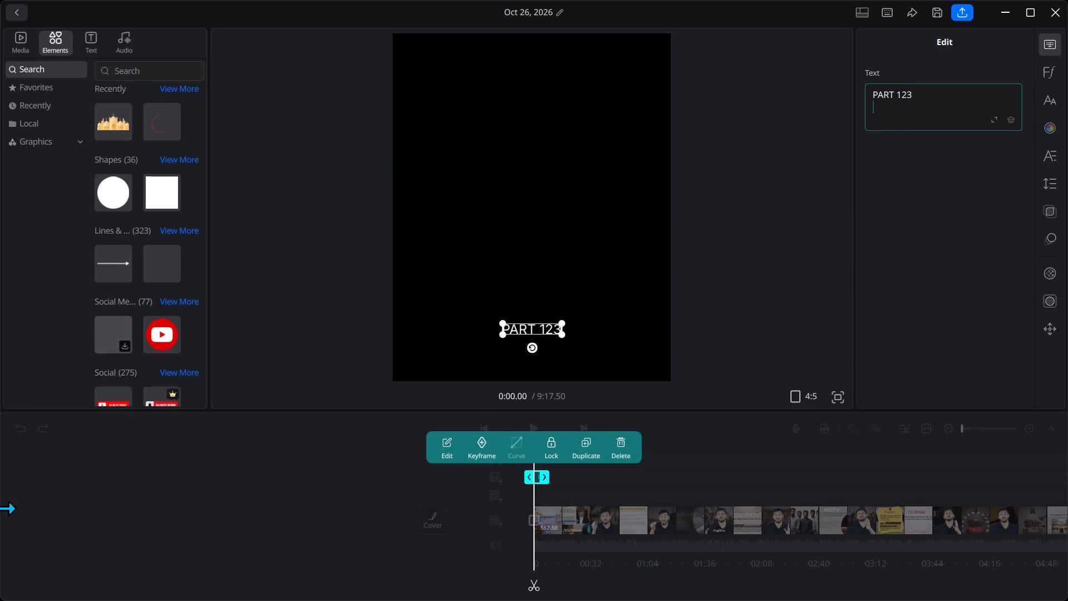
key(BackSpace)
key(BackSpace)
key(BackSpace)
text(13)
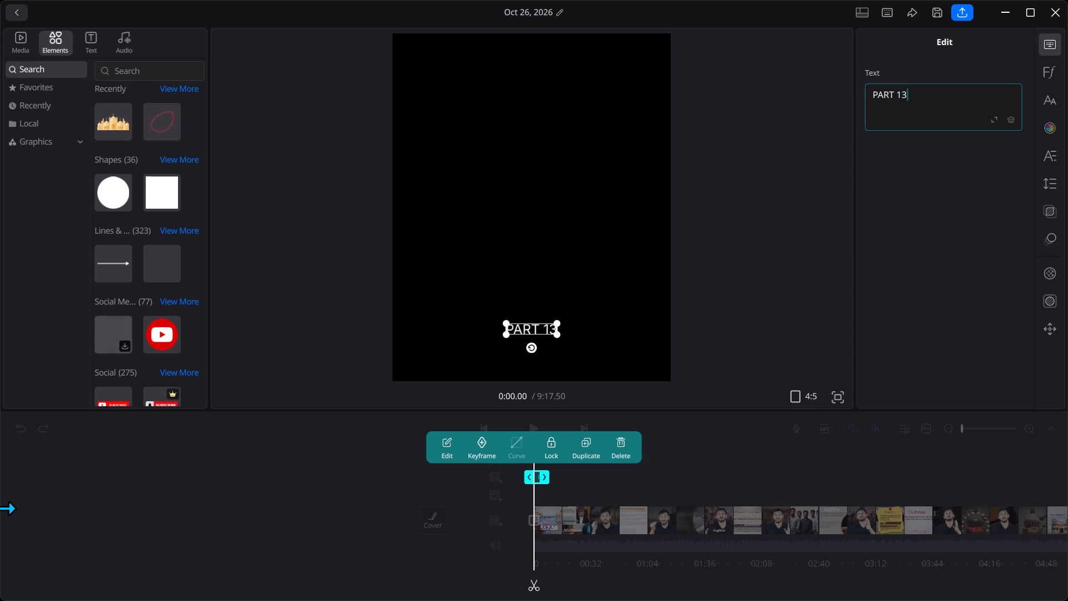
key(space)
key(space)
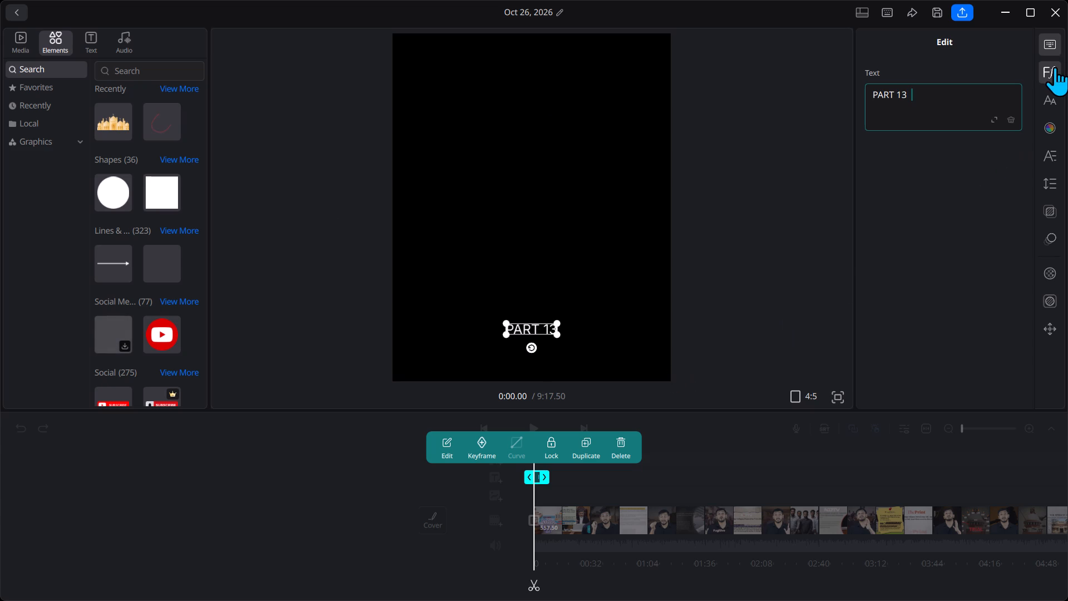
Set the PART 13 title's font to Bauhaus 93 and apply the white-on-red color style.
click(1055, 67)
click(912, 216)
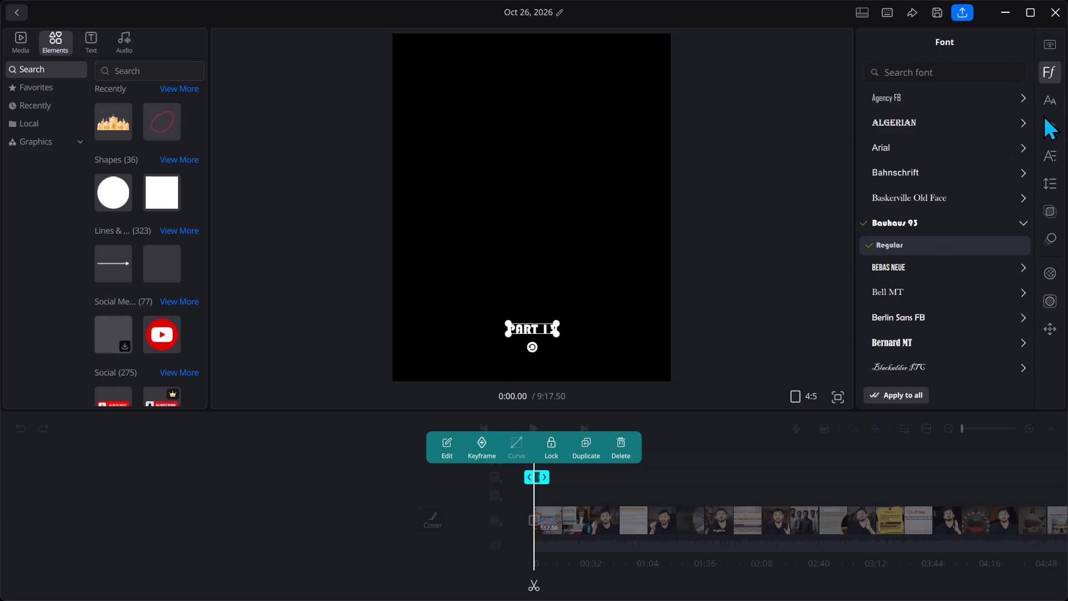
click(1047, 110)
click(1041, 132)
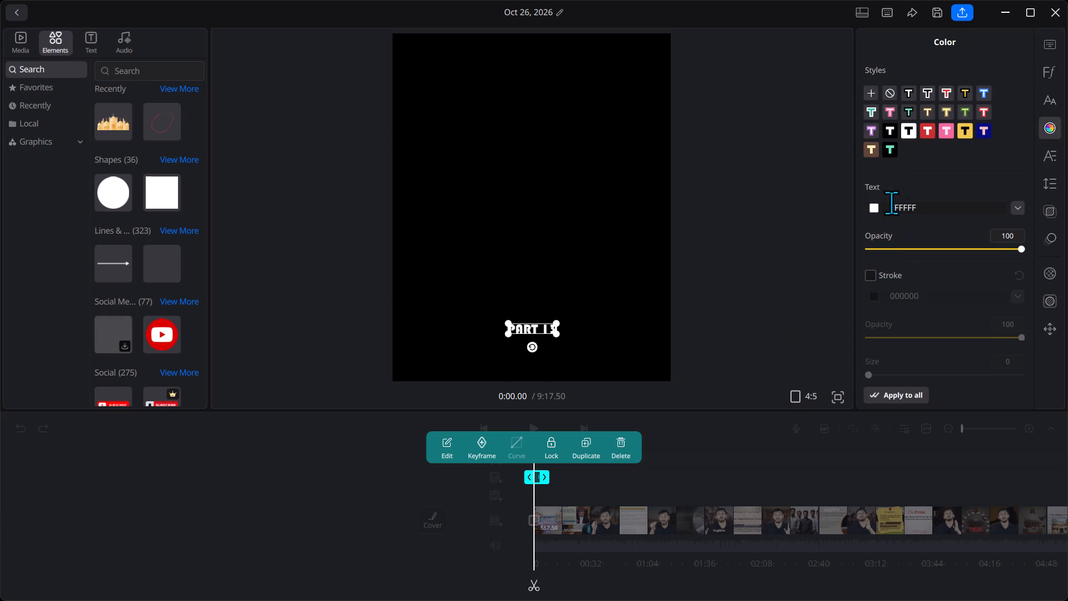
click(933, 131)
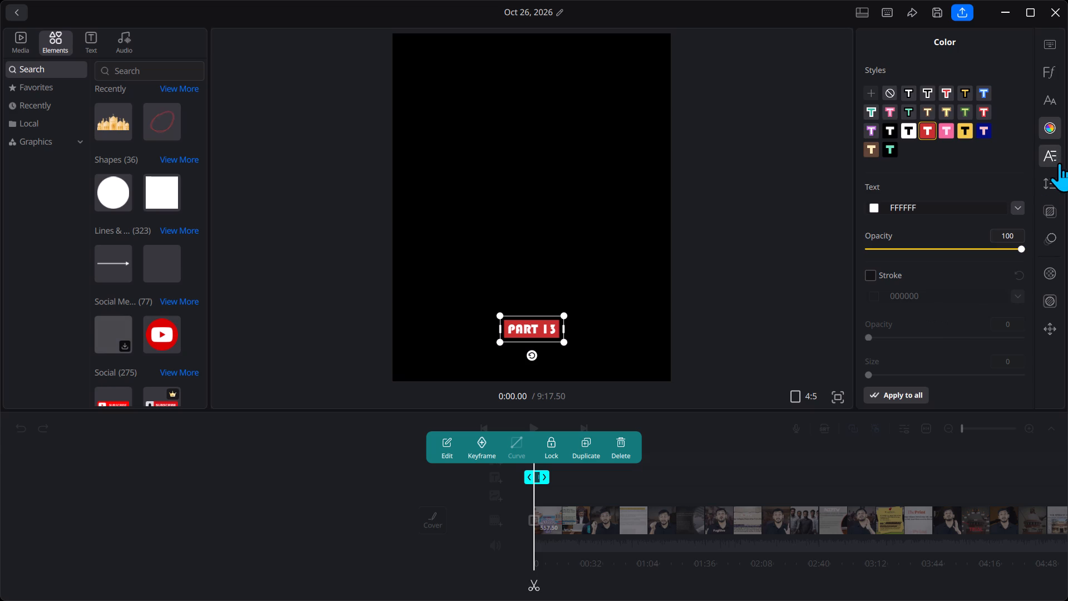
Make the PART 13 title italic and give it the second Active caption animation, which enlarges the highlighted word.
click(1052, 156)
click(873, 89)
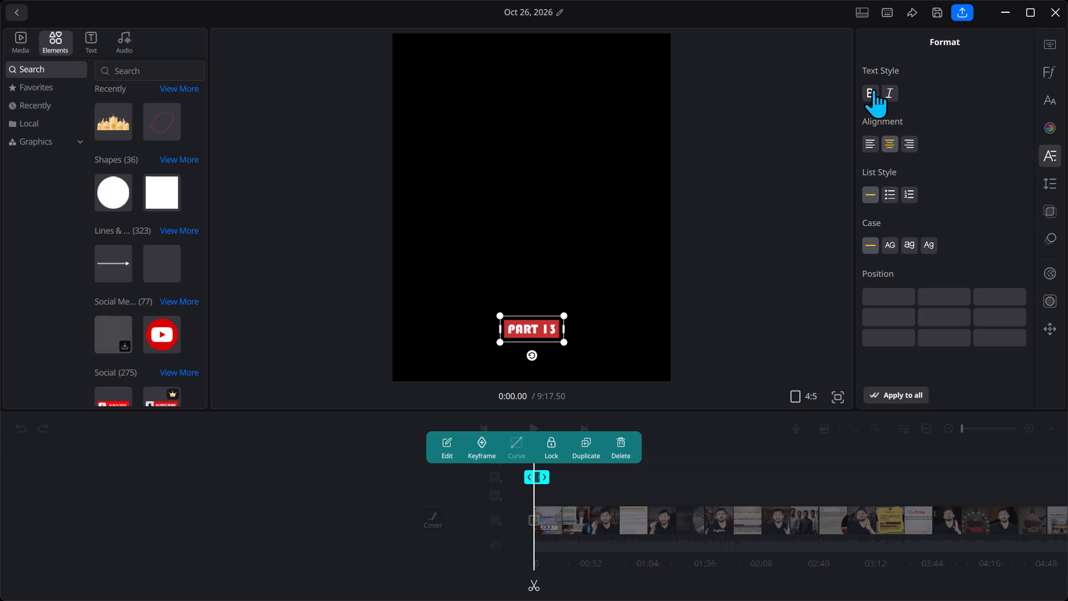
click(890, 93)
click(1052, 175)
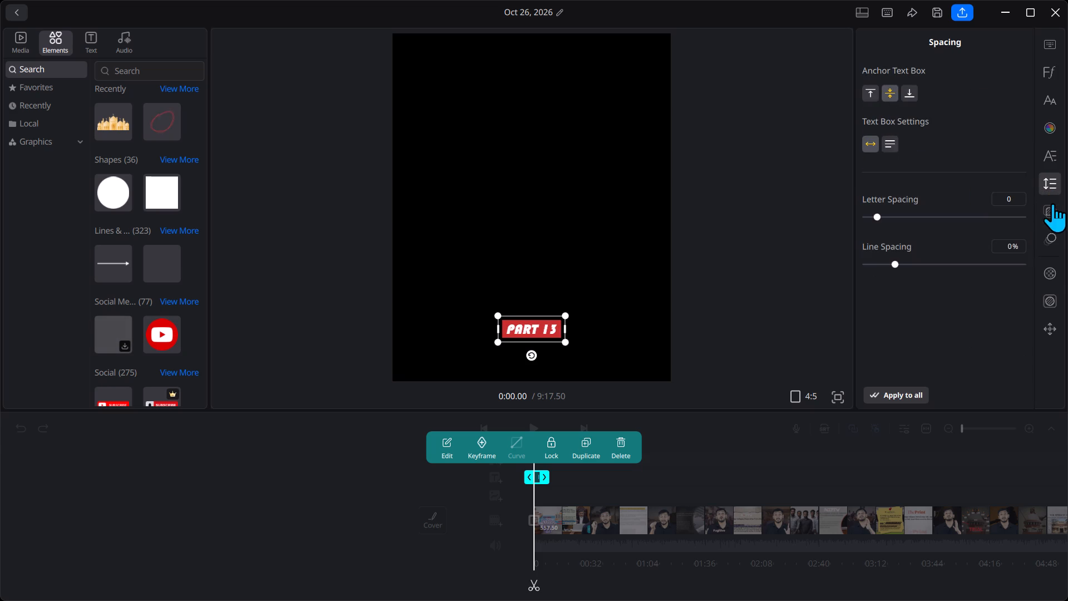
click(1053, 205)
click(1049, 248)
click(931, 200)
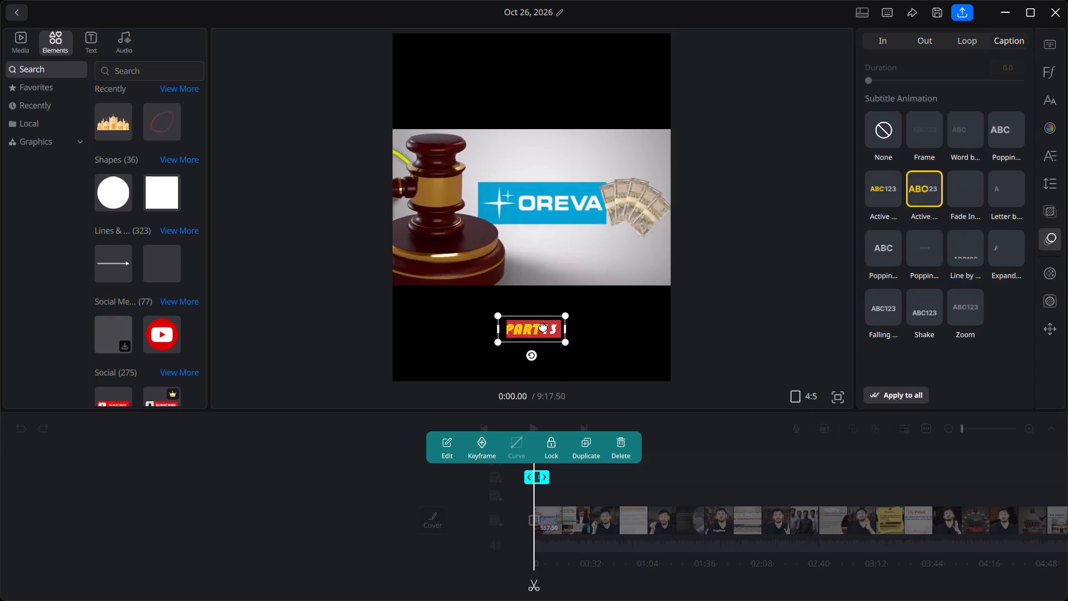
Move the PART 13 title to the frame's left edge, sitting along the upper edge of the video picture.
drag(535, 323, 416, 115)
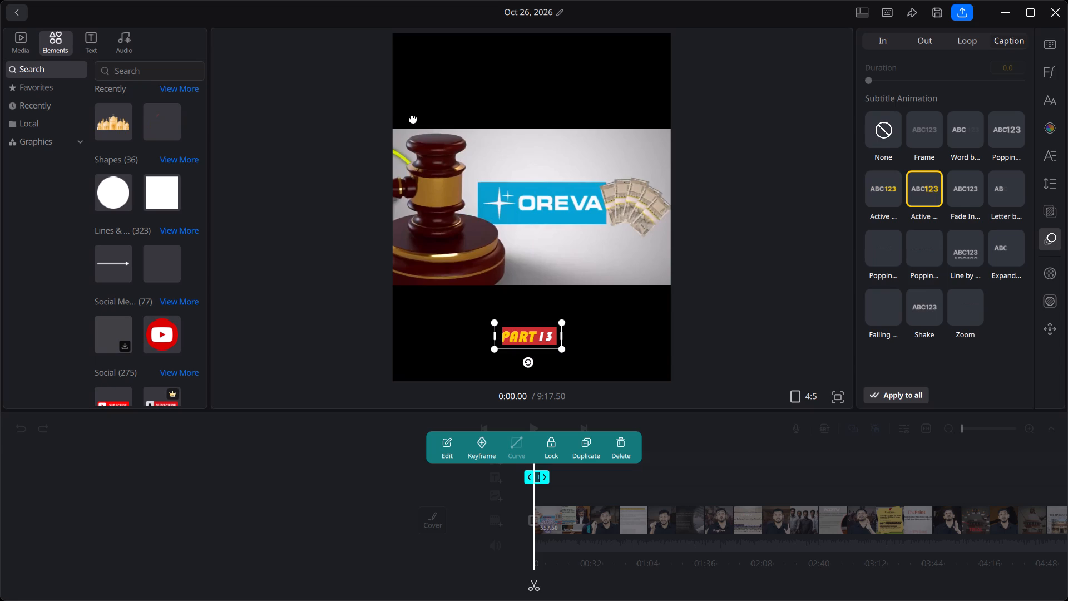
drag(528, 339, 423, 159)
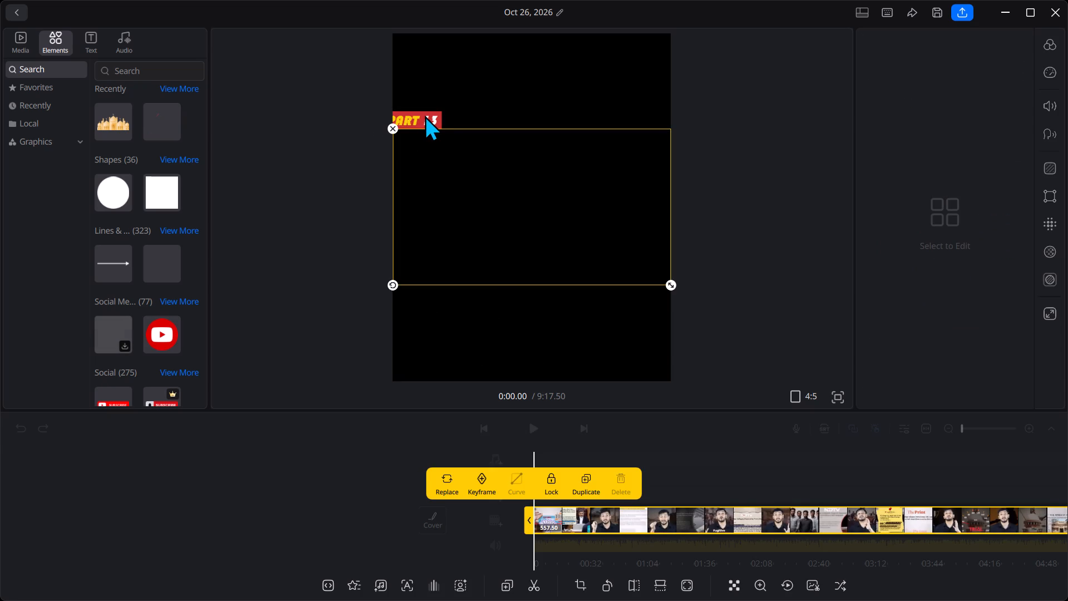
click(424, 115)
drag(424, 119, 430, 123)
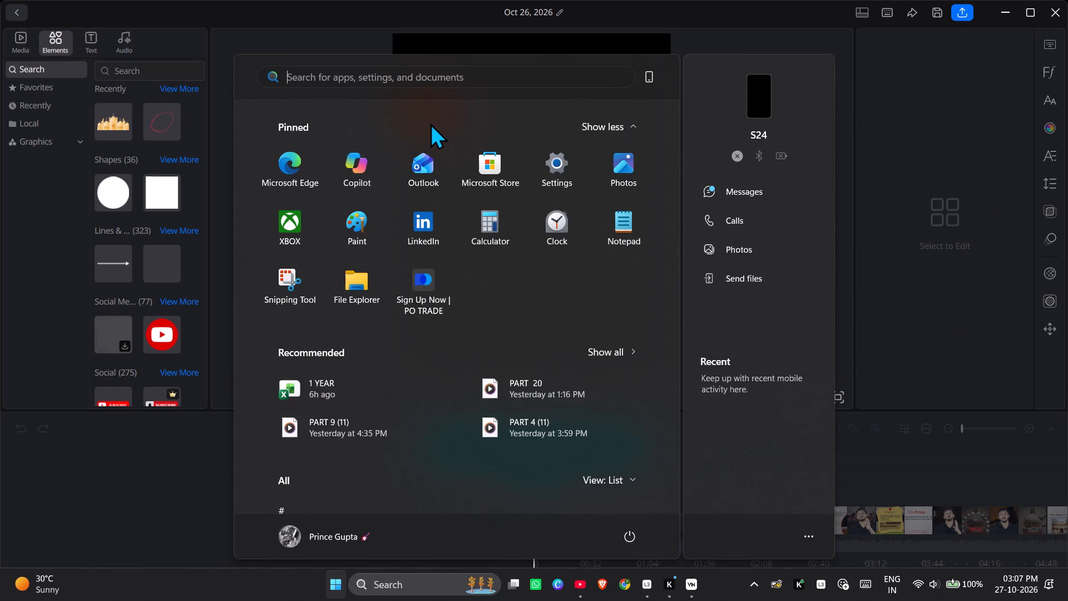
drag(430, 123, 422, 131)
click(76, 554)
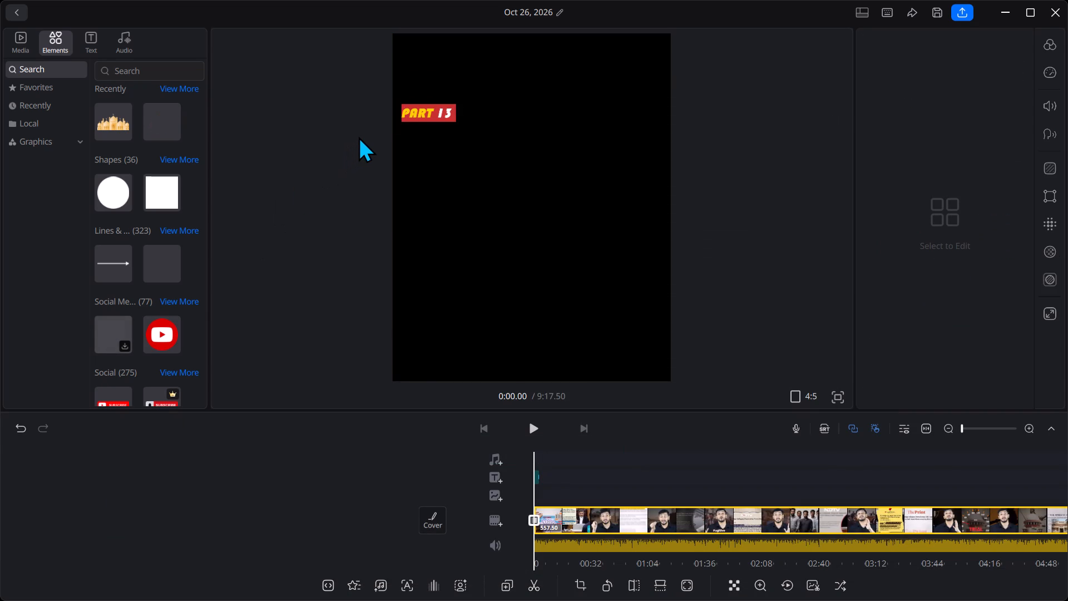
click(443, 111)
key(space)
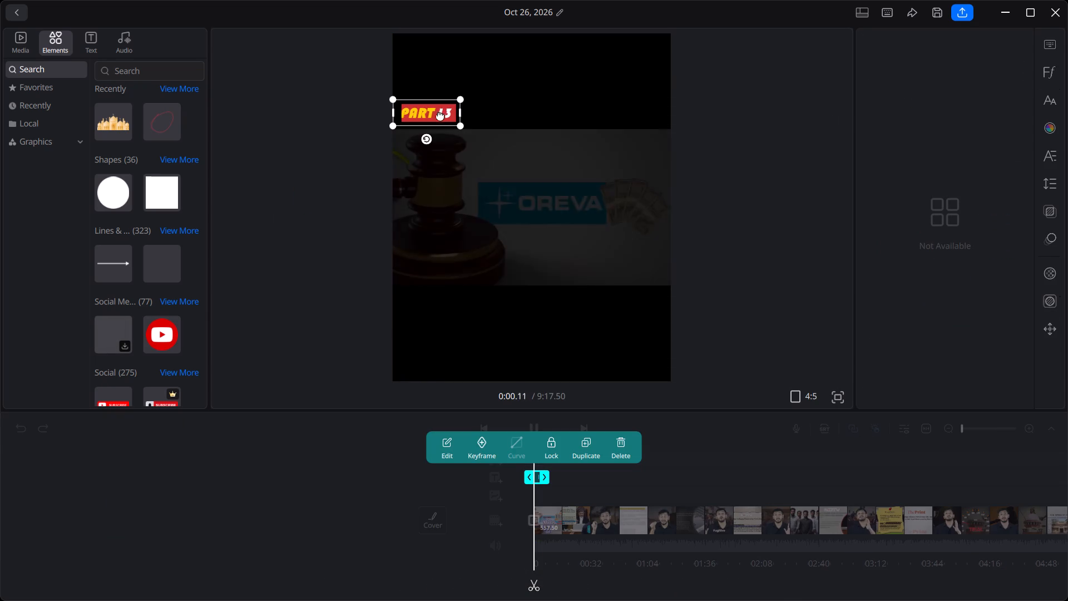
key(space)
drag(438, 116, 428, 120)
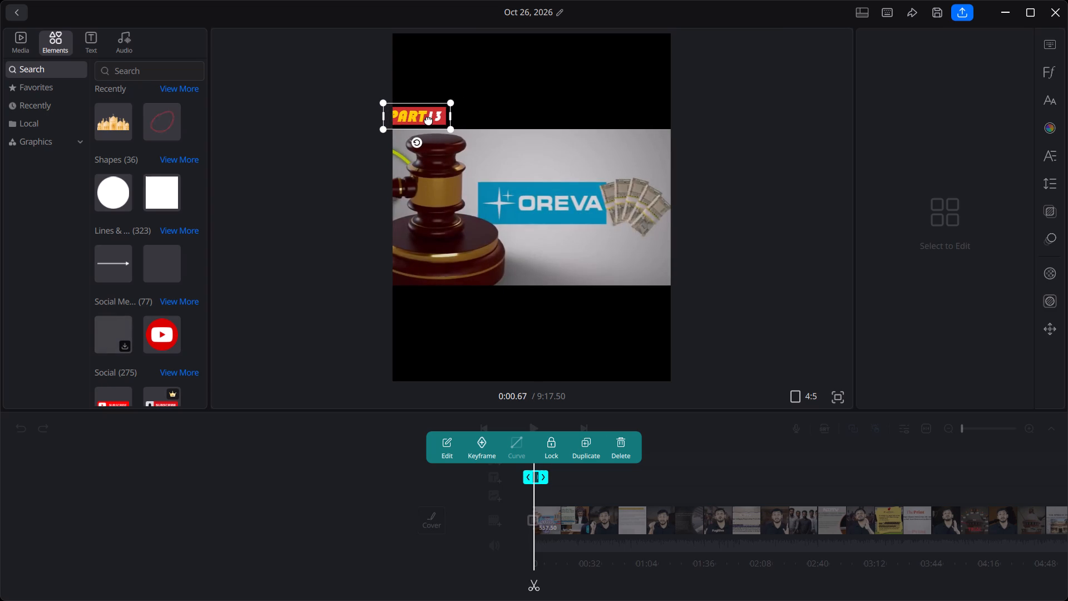
drag(428, 120, 427, 126)
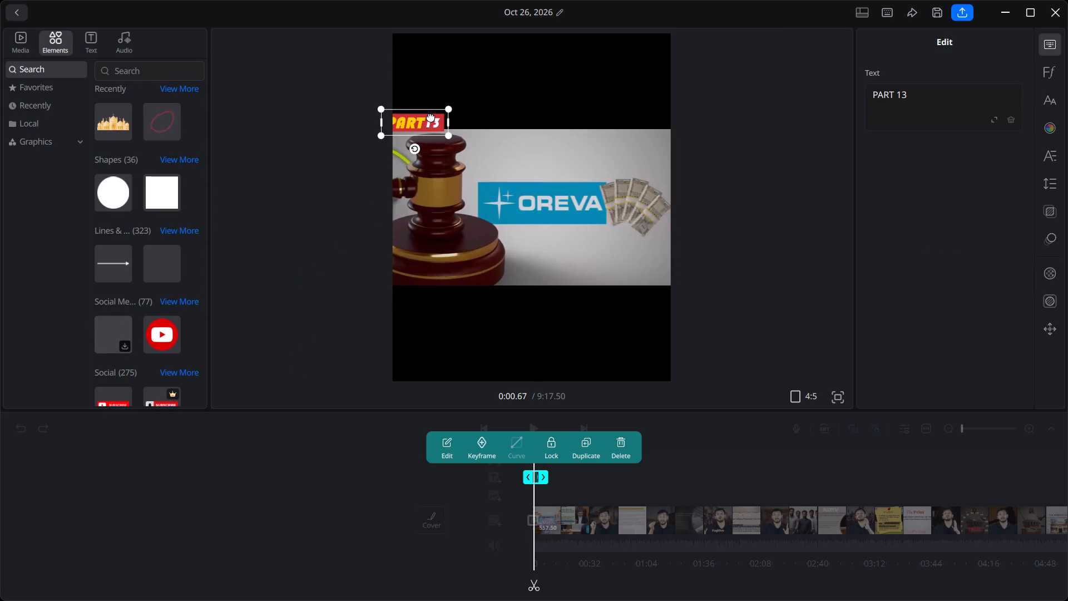
click(431, 116)
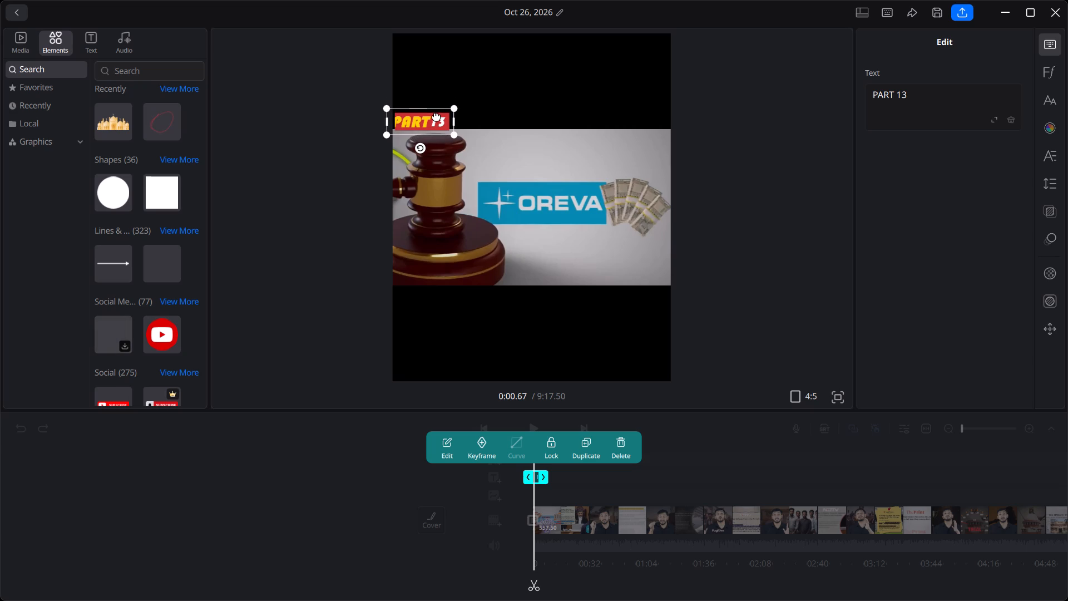
drag(290, 431, 286, 425)
key(space)
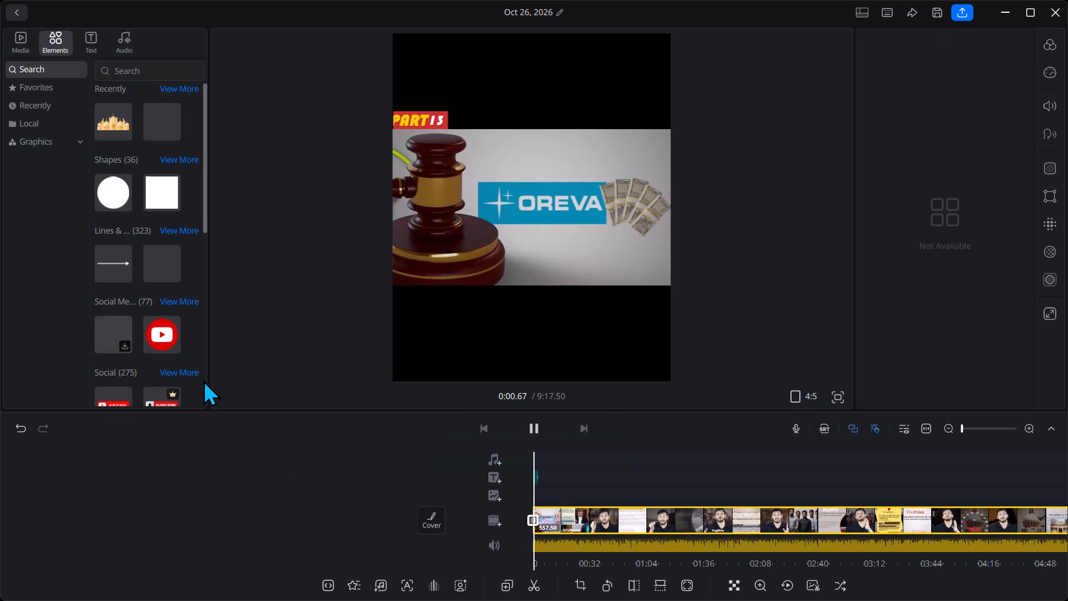
key(space)
Review the video around the one-minute mark, playing on from about 0:59, to look for a suitable end point for part 13.
triple_click(605, 522)
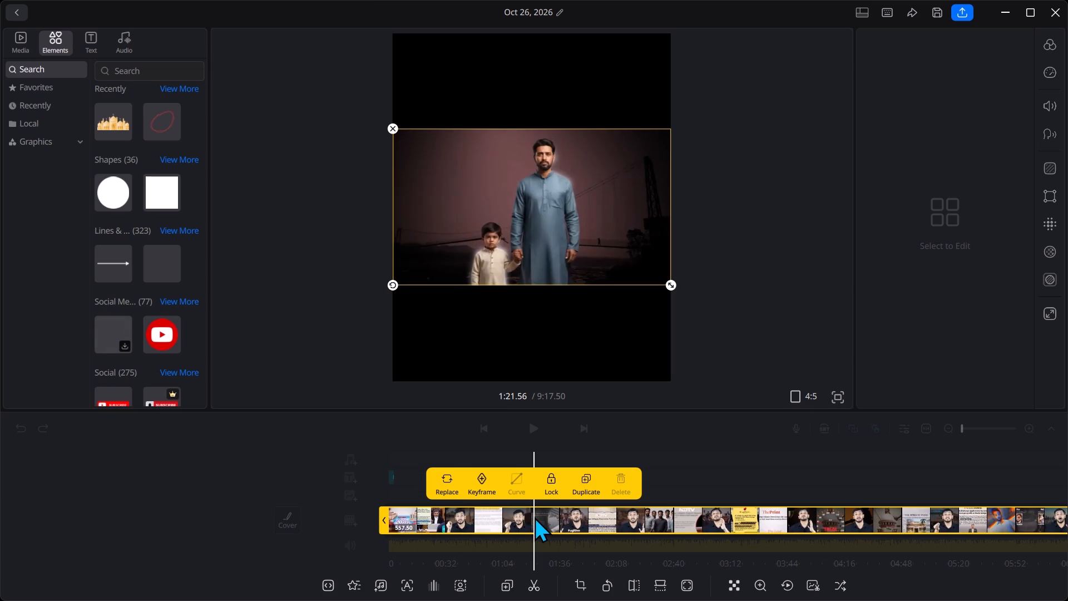
click(507, 518)
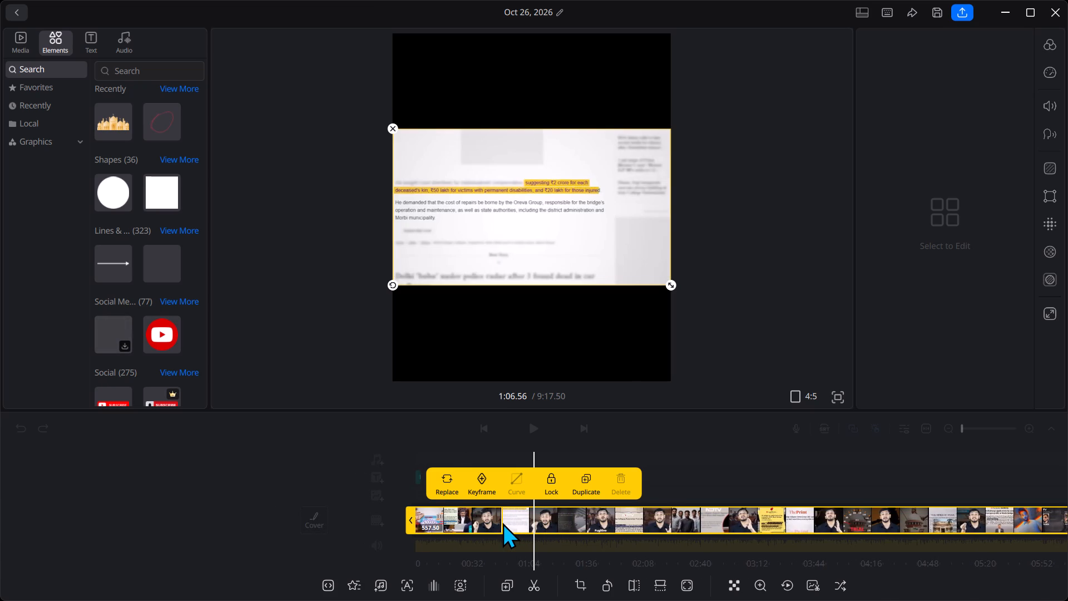
click(502, 523)
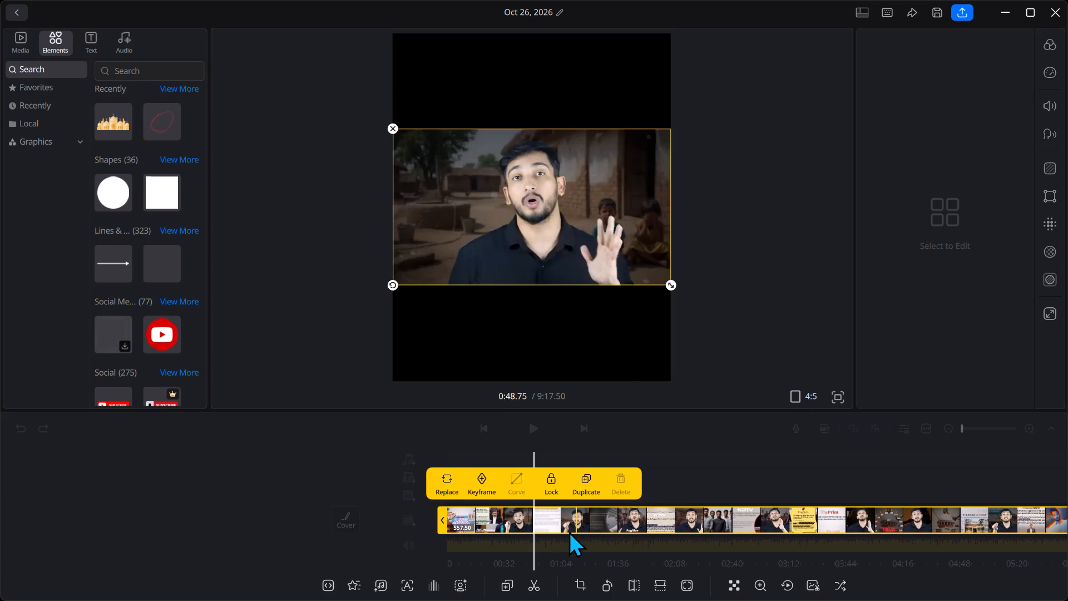
click(540, 520)
click(540, 520)
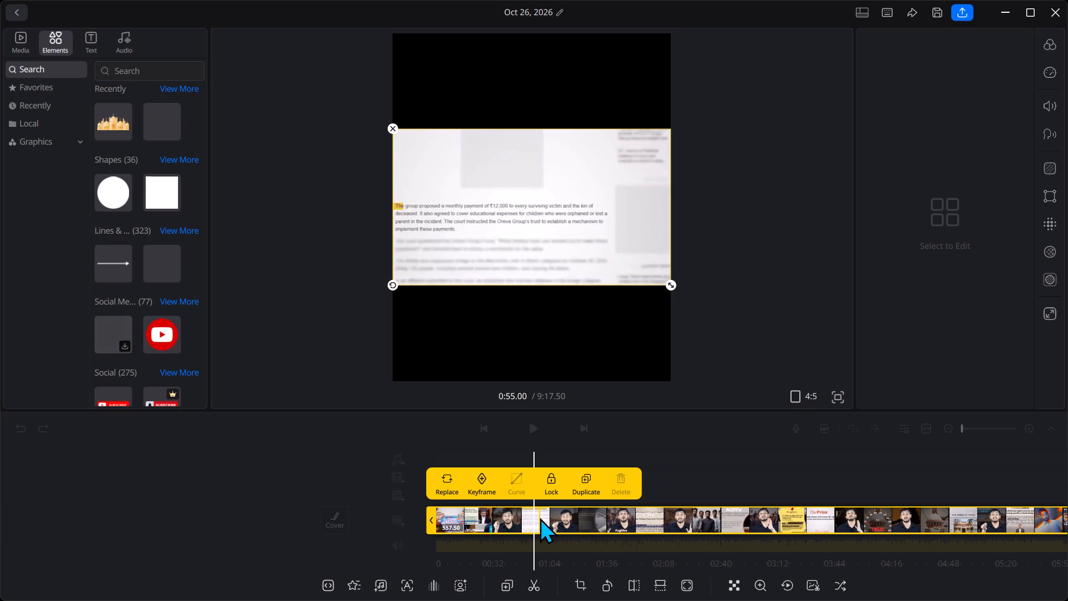
click(540, 518)
click(540, 518)
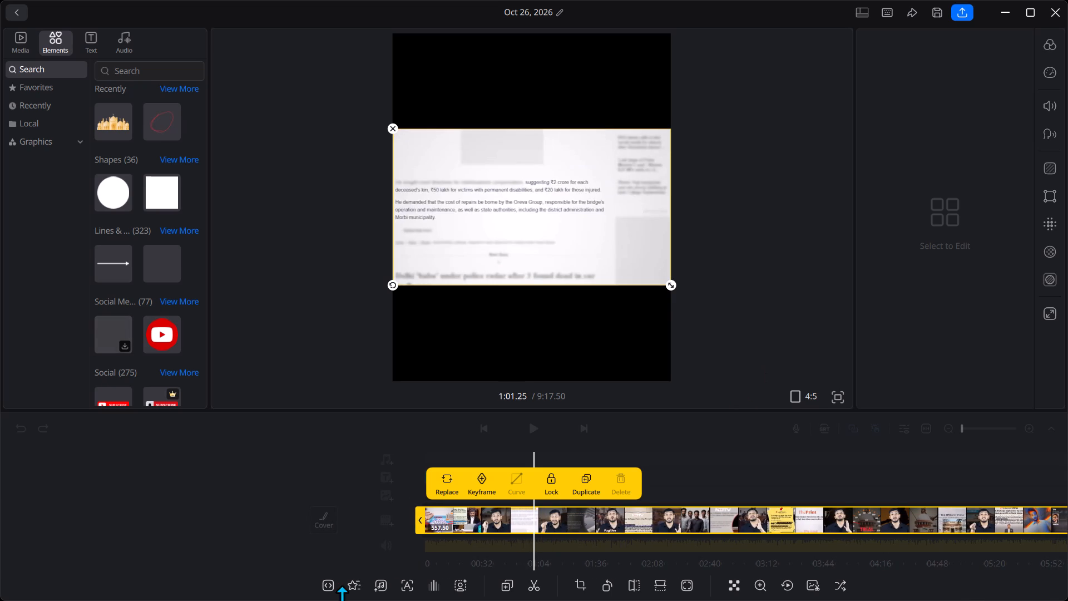
click(215, 472)
key(Left)
key(Left)
key(Left)
key(Left)
key(Left)
key(Left)
key(Left)
key(Left)
key(Left)
key(Left)
key(Left)
key(Left)
key(Left)
key(Left)
key(Left)
key(Left)
key(Left)
key(Left)
key(Left)
key(Left)
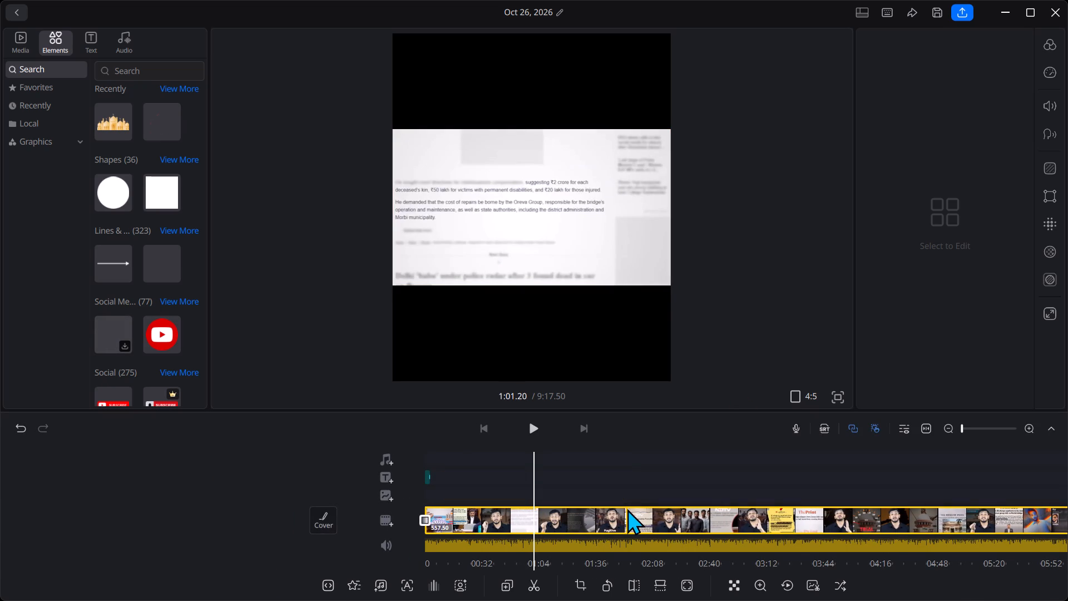
key(Left)
key(Left)
key(Left)
key(Left)
key(Left)
key(Left)
key(Left)
key(Left)
key(Left)
key(Left)
key(Left)
key(Left)
key(Left)
key(Left)
key(Left)
key(Left)
key(Left)
key(Left)
key(Left)
key(Left)
key(Left)
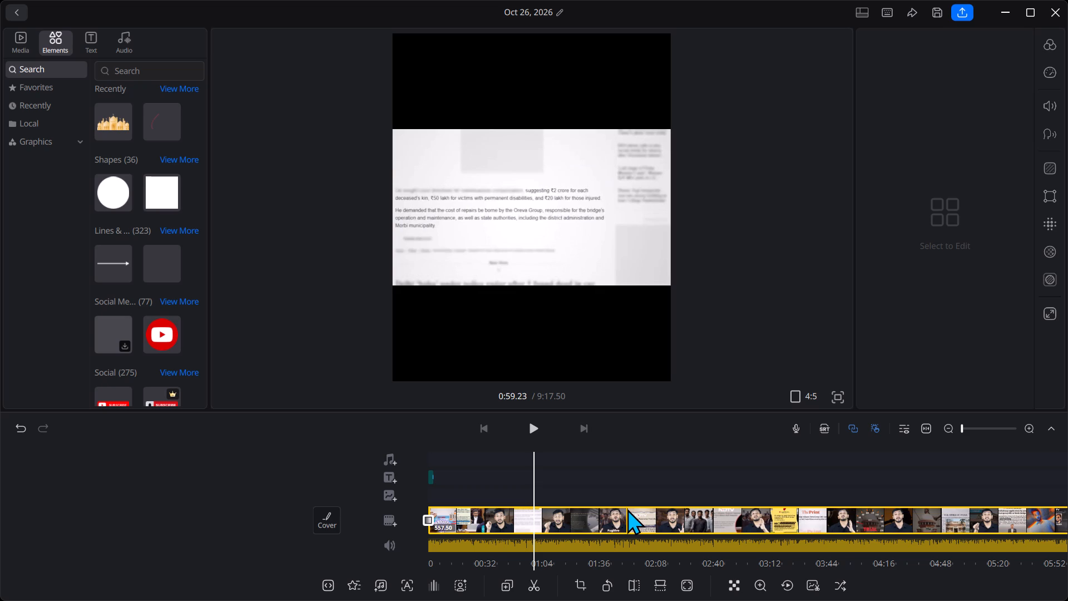
key(space)
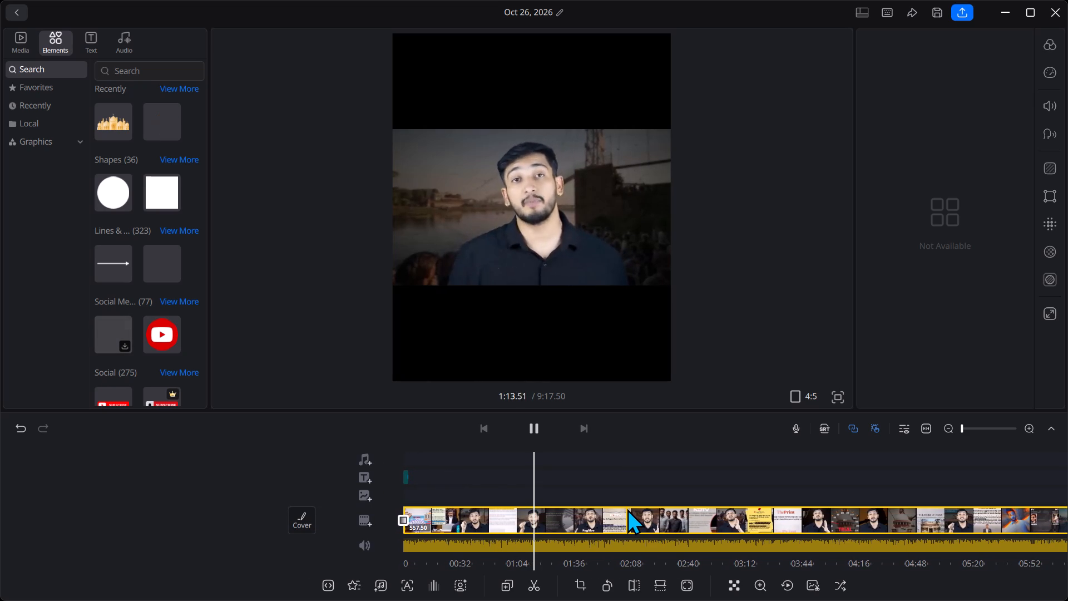
key(space)
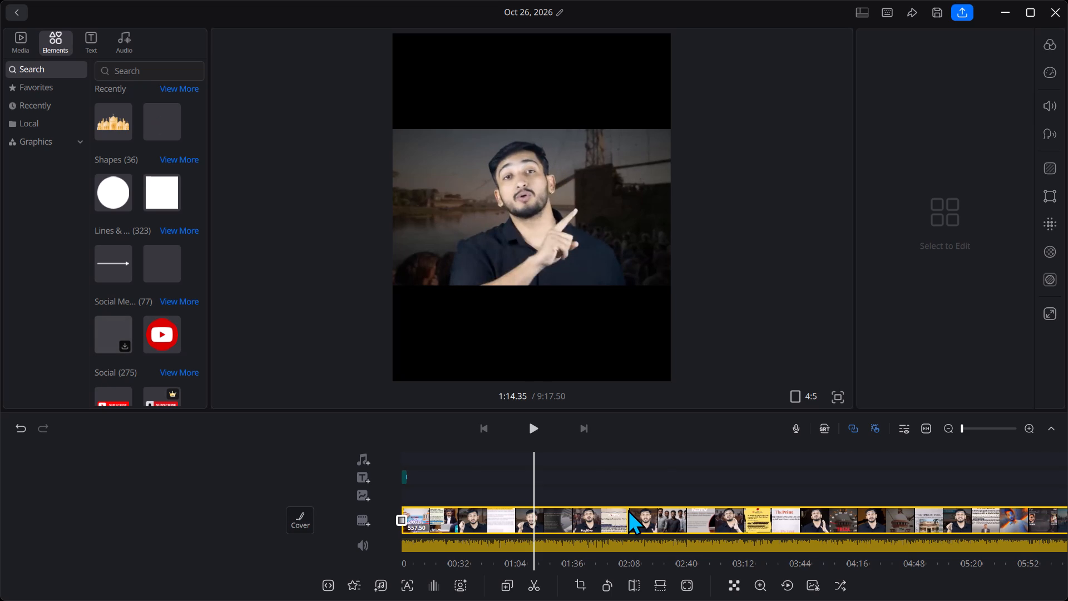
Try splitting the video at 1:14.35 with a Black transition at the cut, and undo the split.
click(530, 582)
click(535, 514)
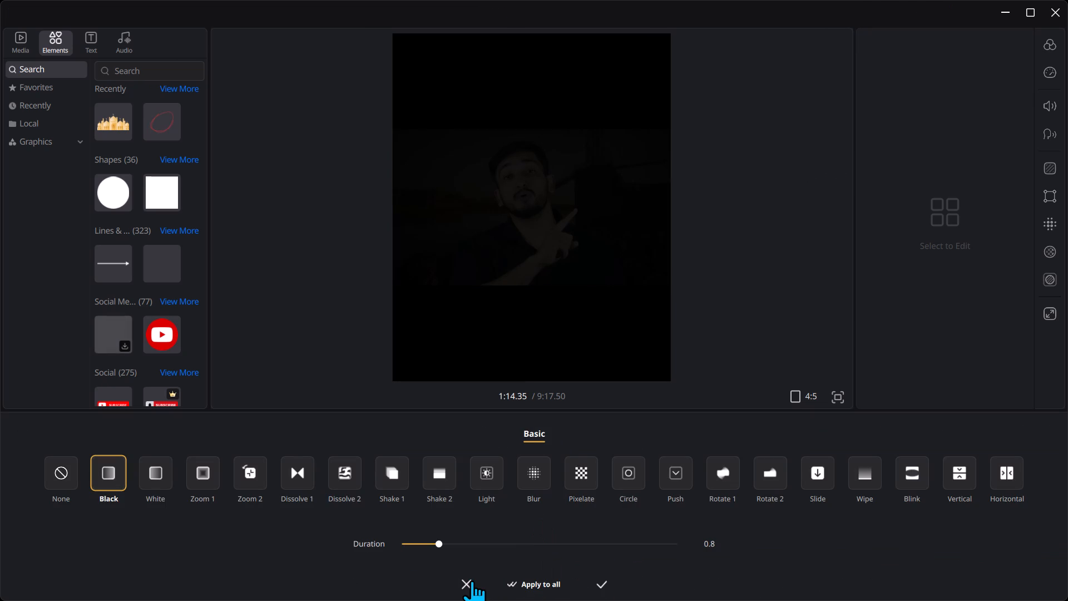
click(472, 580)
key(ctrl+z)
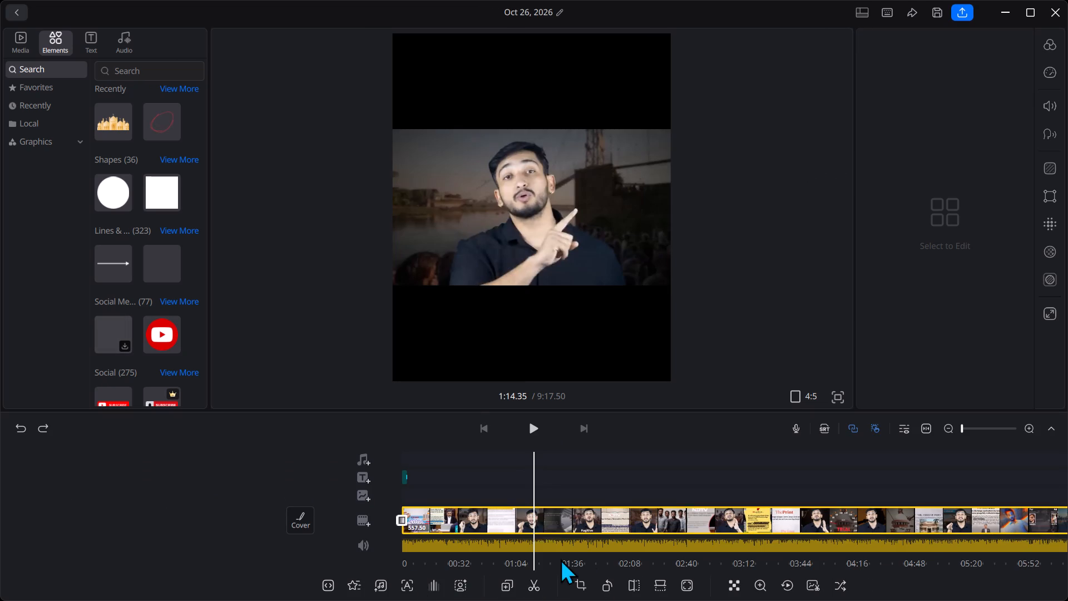
Play on to 1:17.35, split the video there and delete everything after the cut.
key(space)
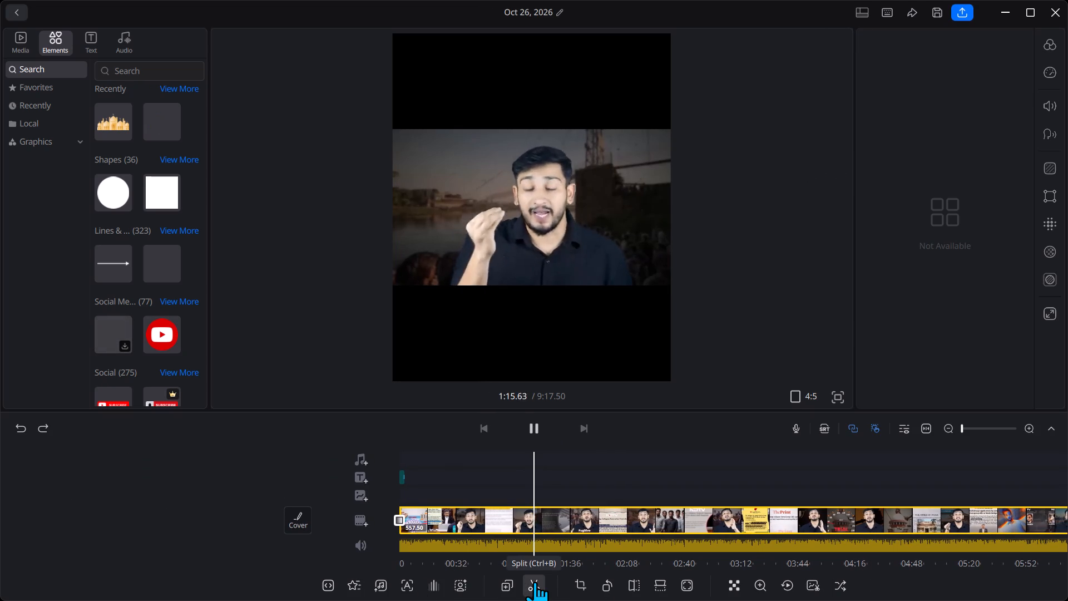
key(space)
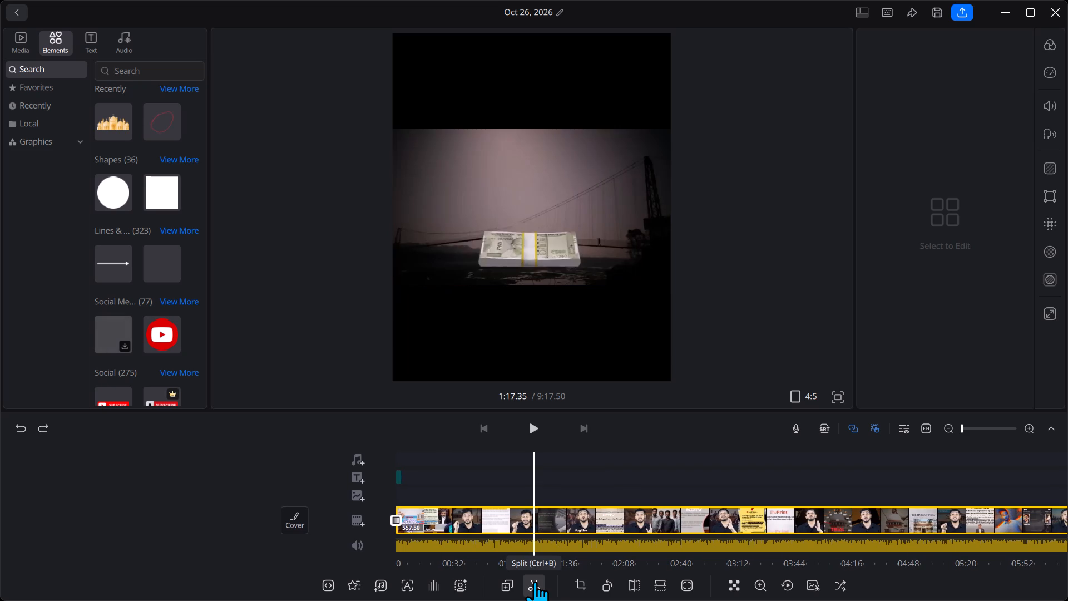
click(551, 520)
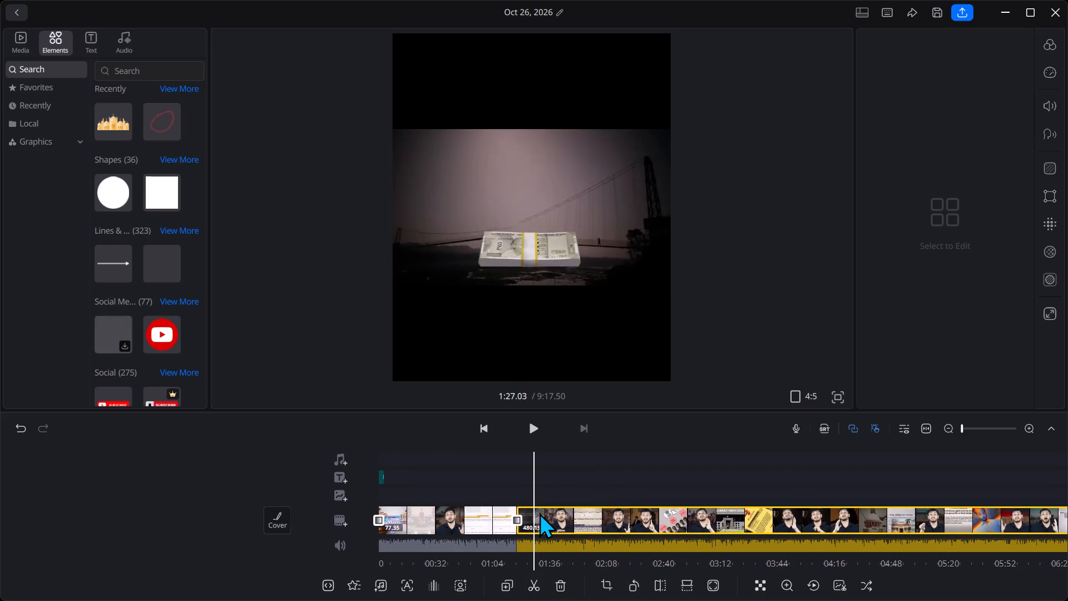
double_click(539, 513)
click(615, 483)
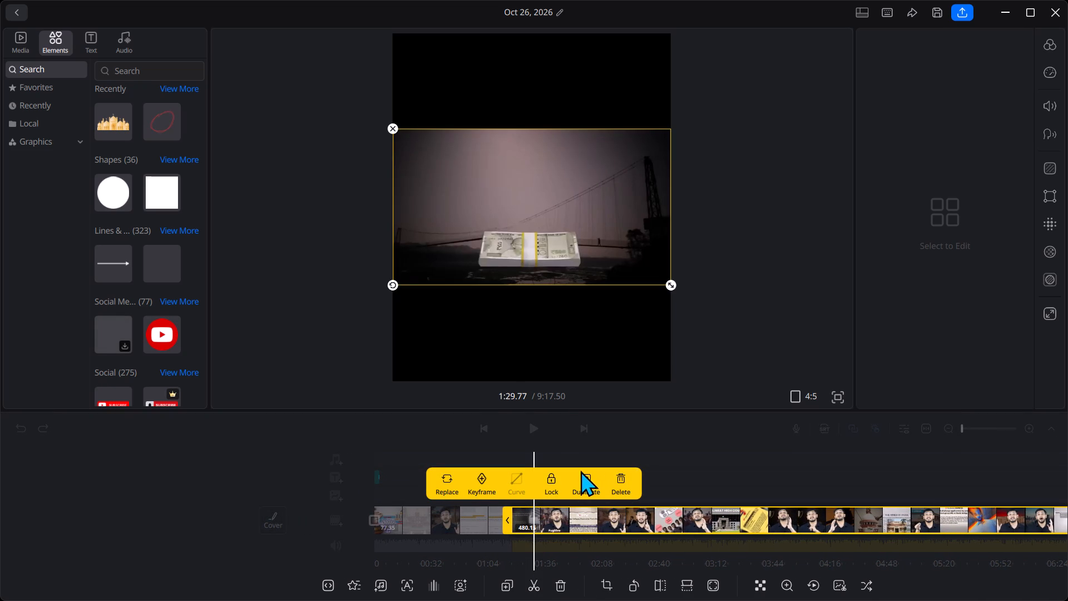
click(608, 487)
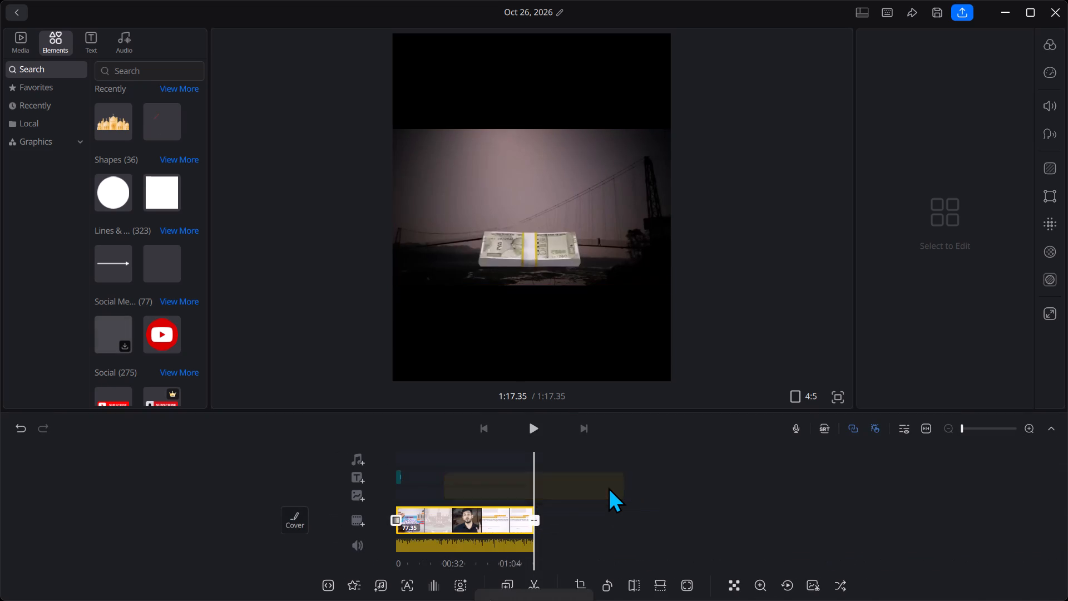
Apply the Black transition with a 0.8 duration at the end of the trimmed clip.
click(533, 518)
click(488, 489)
click(705, 513)
click(560, 575)
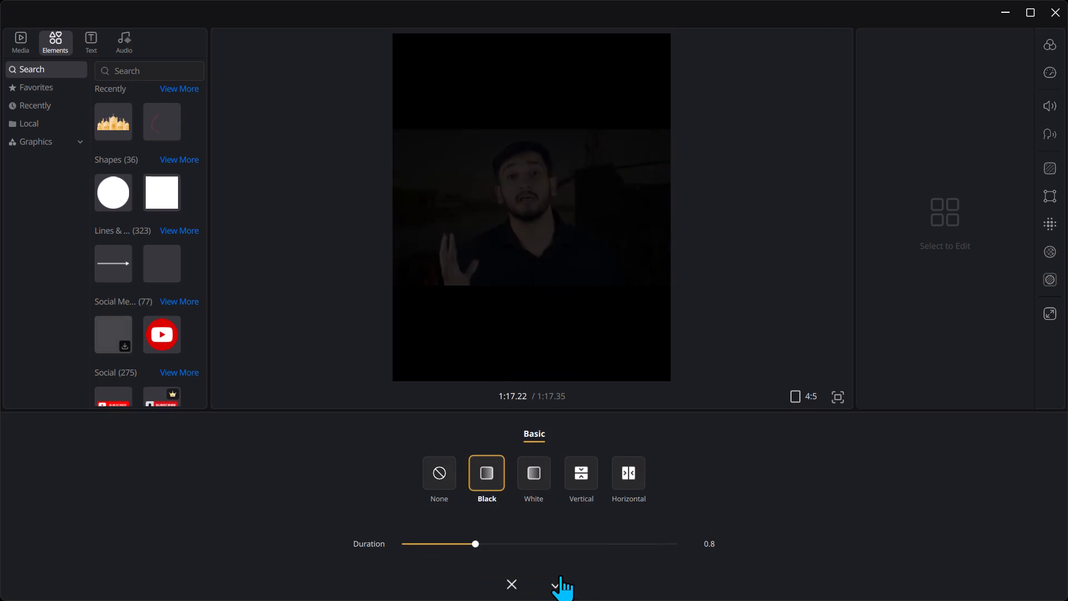
Split the trimmed clip at 0:37.66 and apply the Black transition with a 0.8 duration at the cut.
click(462, 518)
click(463, 519)
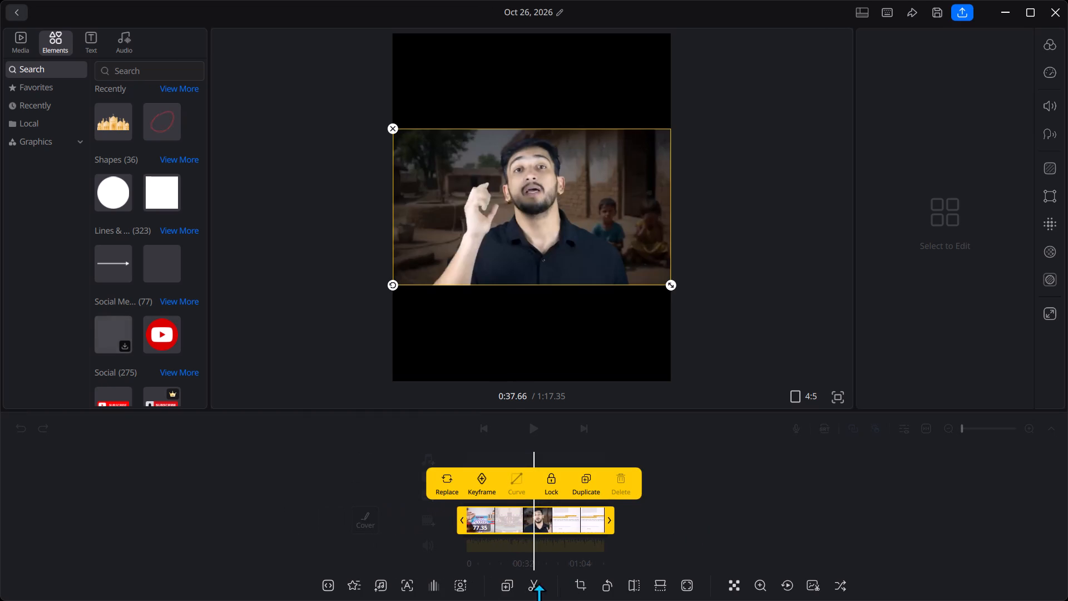
click(543, 593)
click(780, 492)
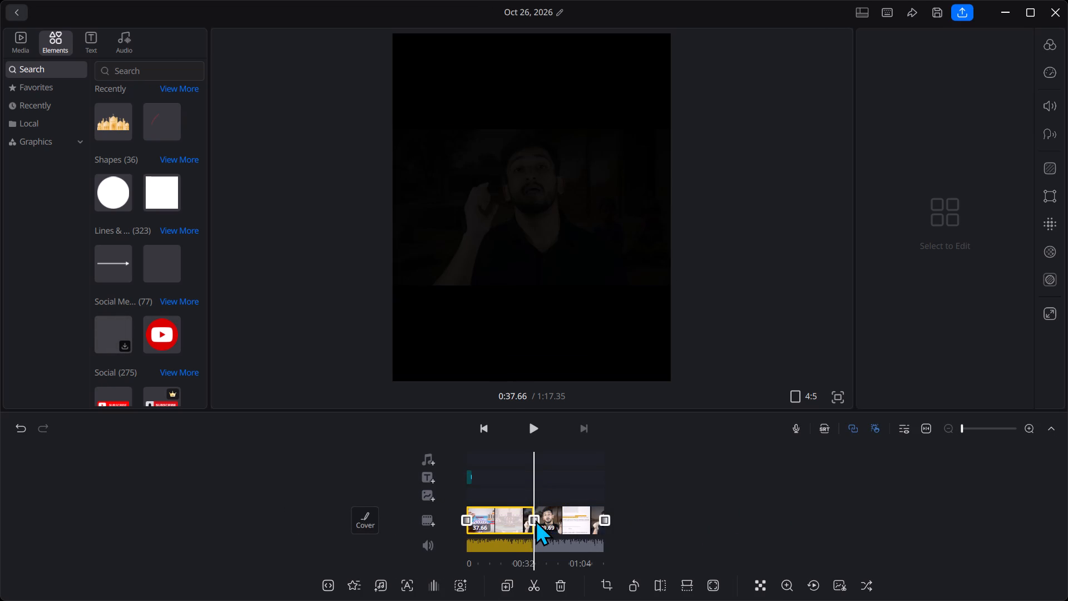
click(535, 520)
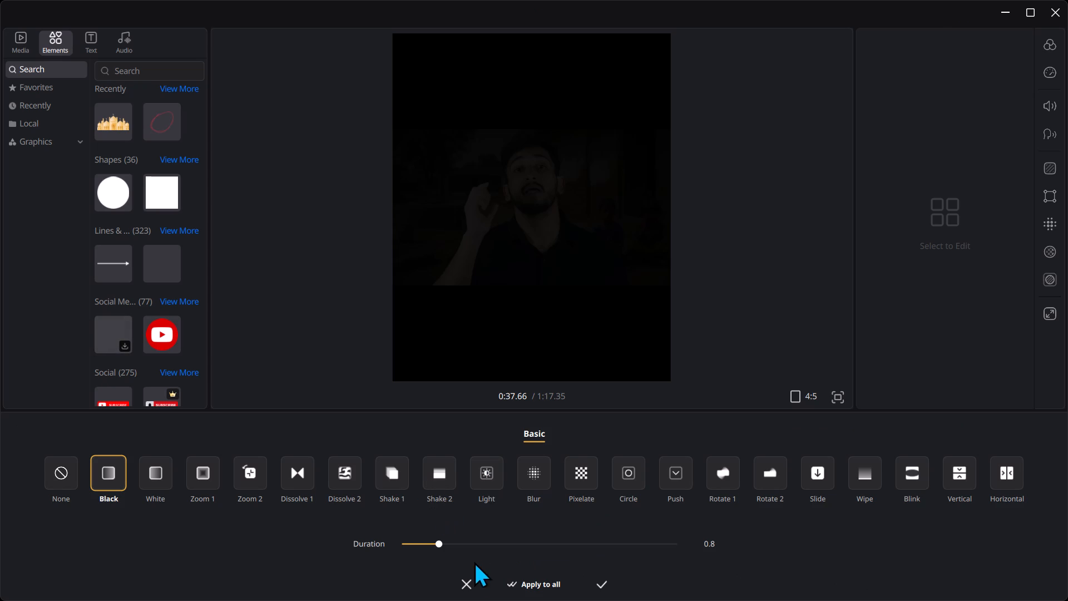
Export the finished PART 13 video.
click(746, 494)
click(754, 485)
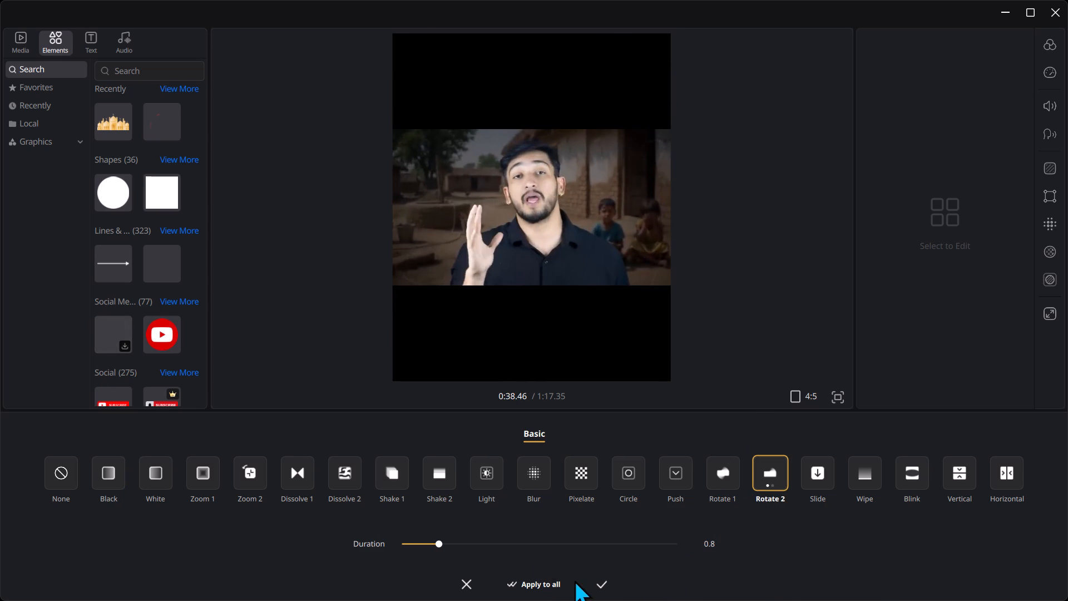
Apply the Rotate 2 transition with a 0.8 duration at the 0:37.66 cut and play the video across it.
click(603, 574)
click(604, 578)
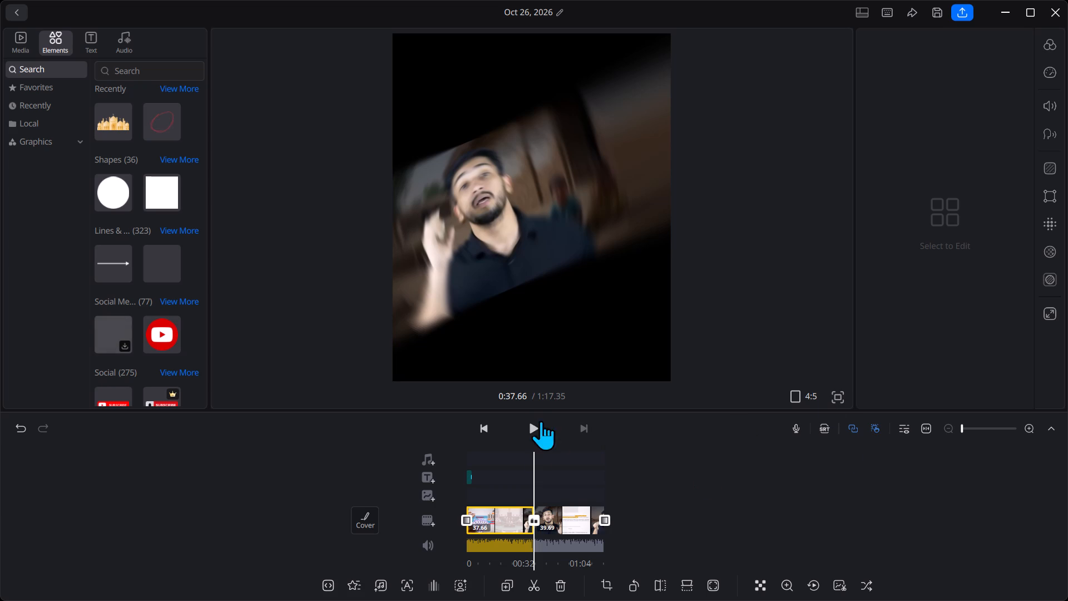
click(533, 438)
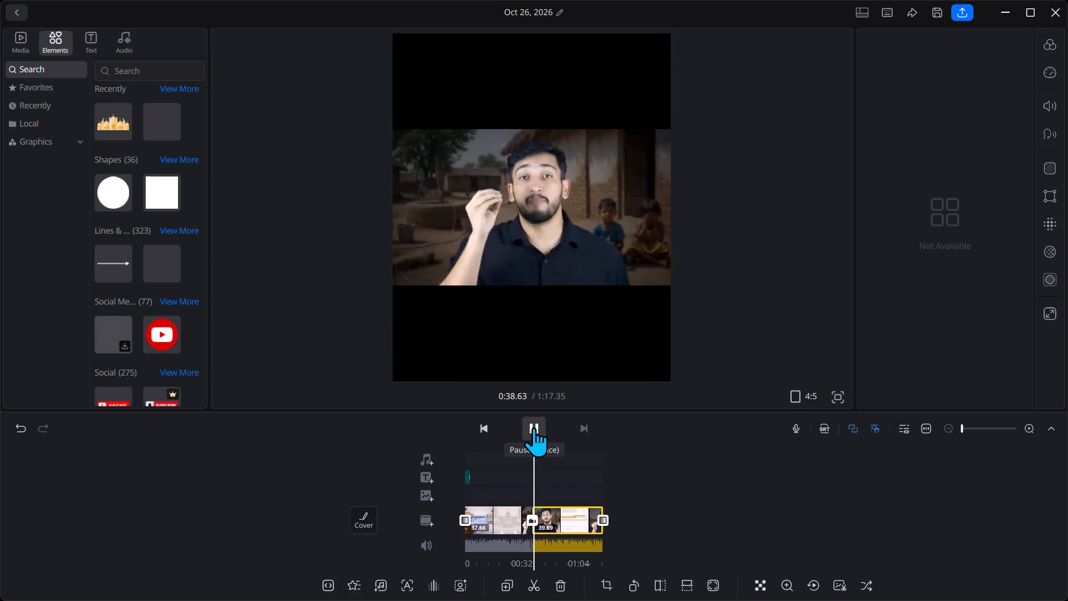
double_click(533, 427)
click(533, 429)
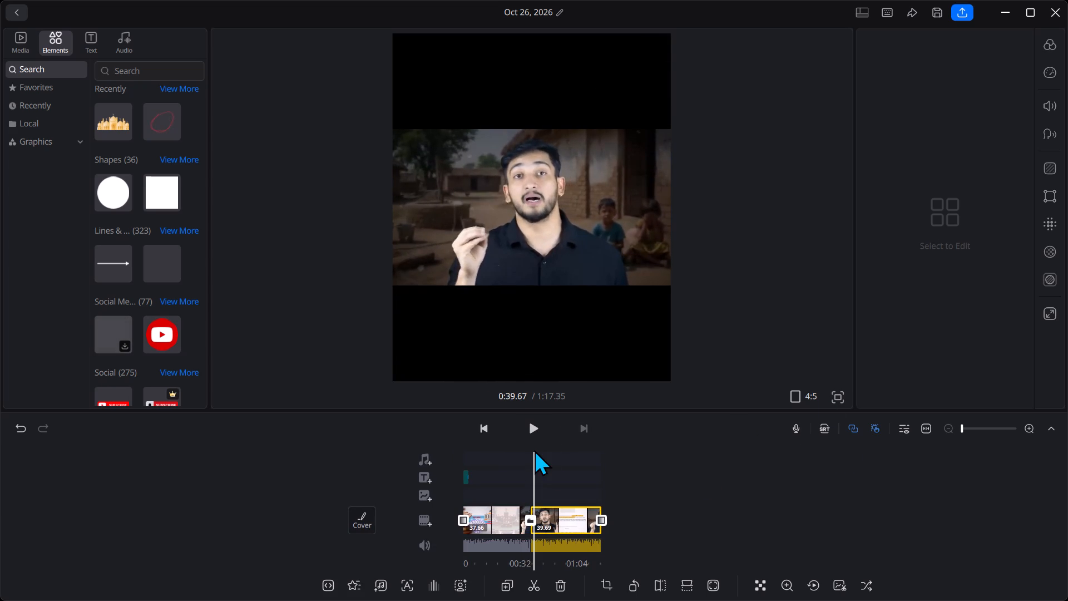
Return the playhead to 0:00.00 and export the PART 13 video to the Downloads folder with automatic quality, 480p at 30 fps.
drag(534, 450, 988, 572)
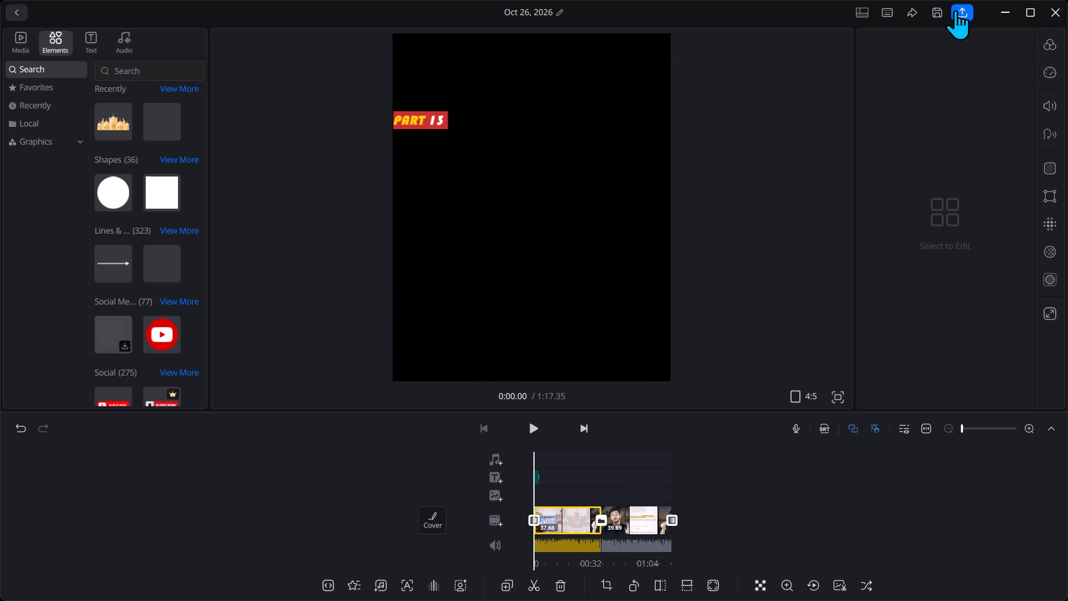
click(954, 13)
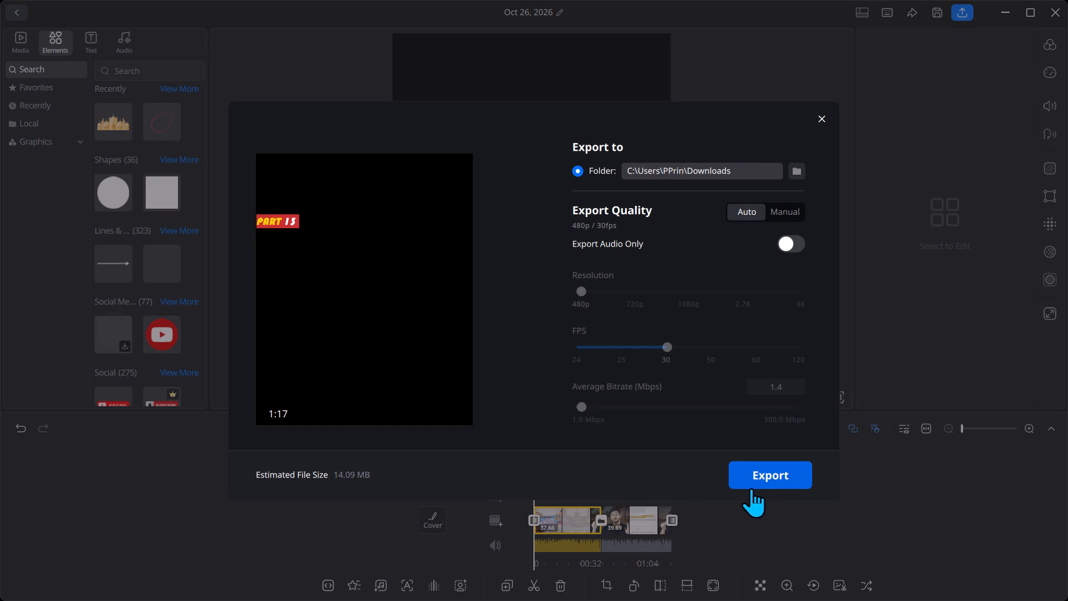
click(746, 480)
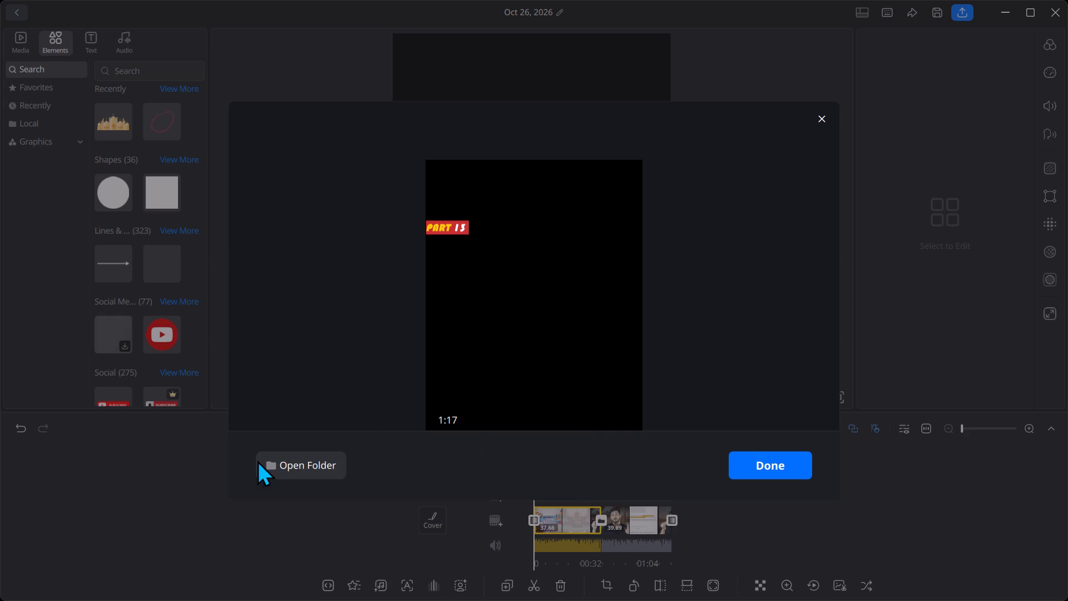
Rename the newly exported video in the Downloads folder as PART 13 and return to the editor's timeline.
click(284, 455)
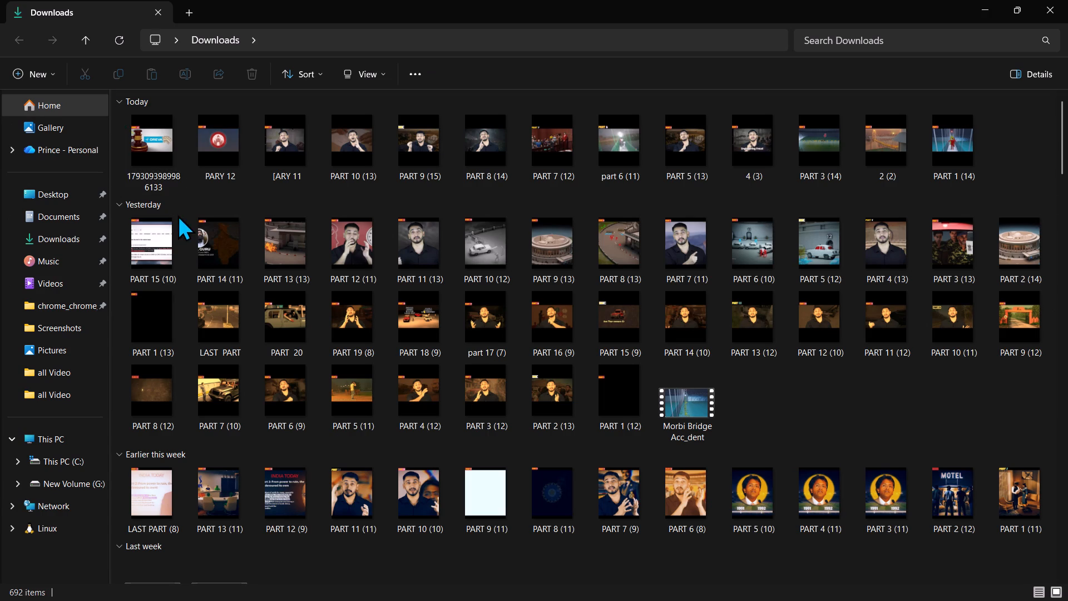
click(150, 159)
click(179, 83)
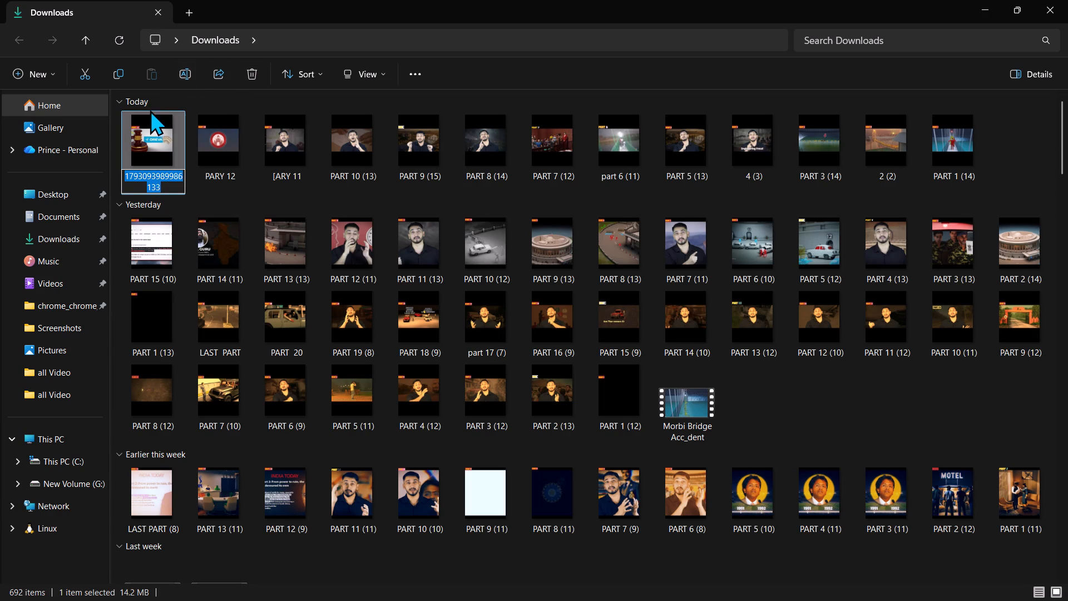
key(p)
text(ART)
key(space)
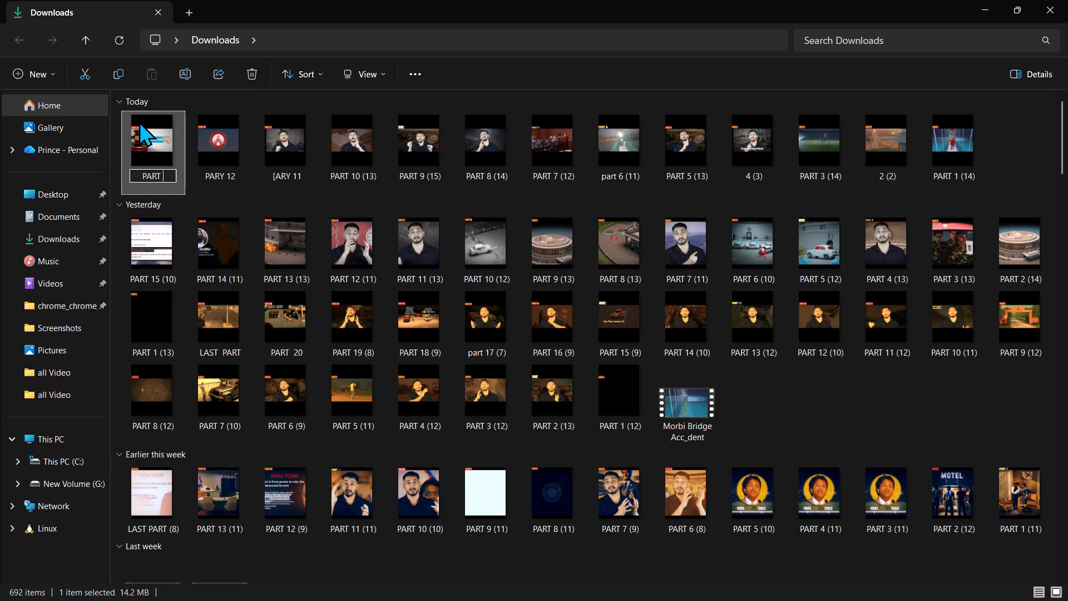
key(1)
key(3)
key(Return)
key(Return)
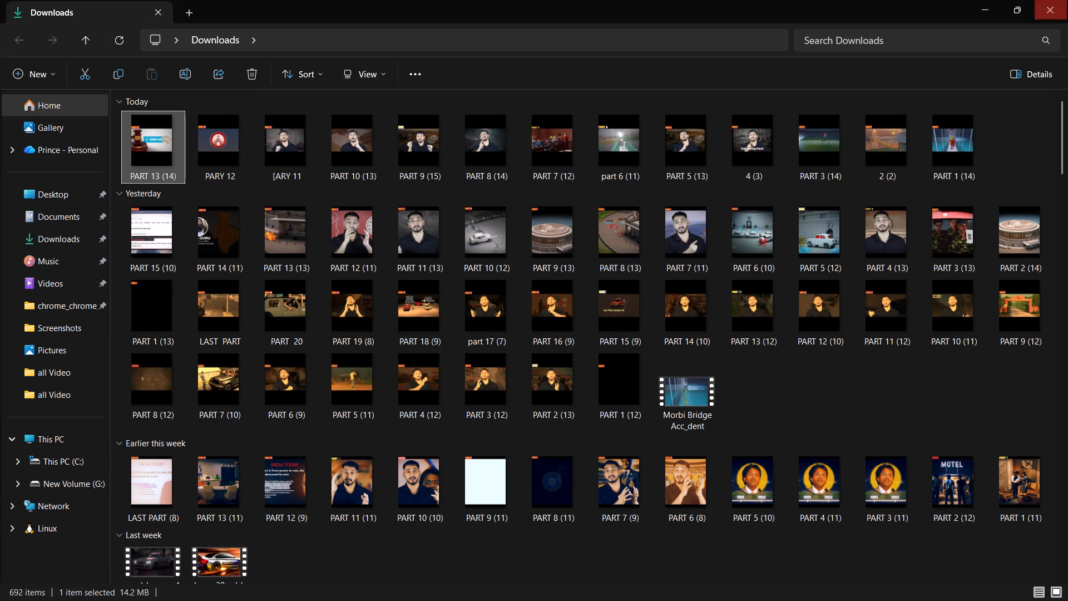
click(839, 25)
click(1067, 0)
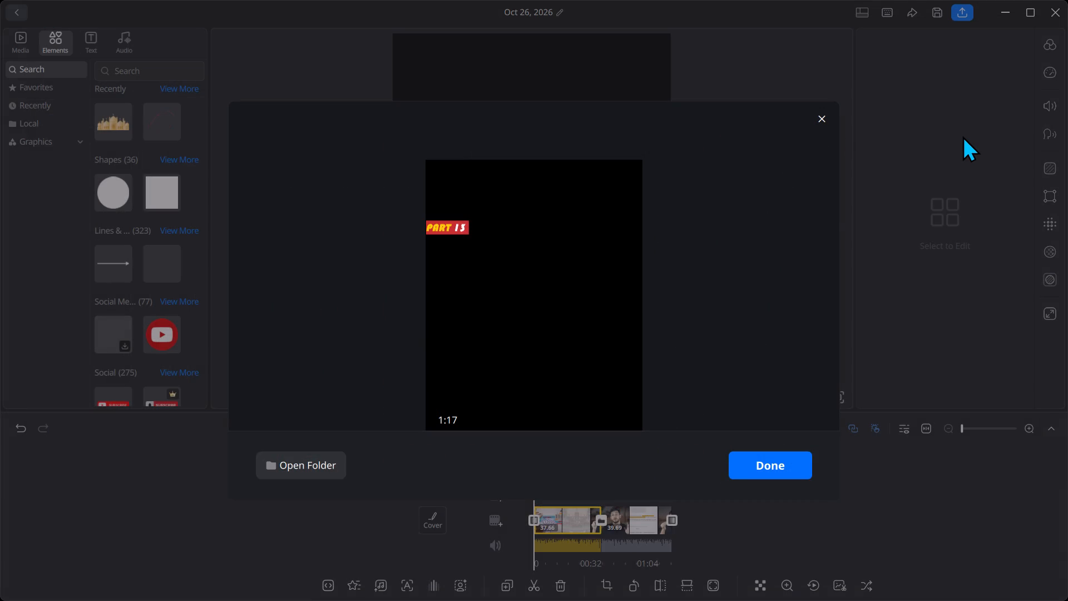
click(774, 456)
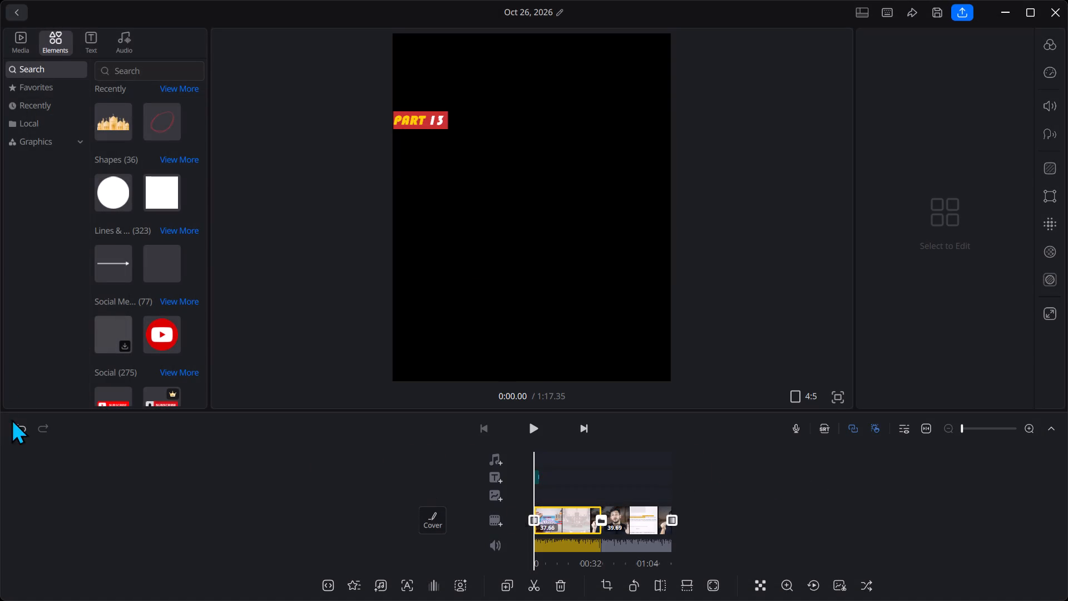
Undo the transitions, the middle split and the deletion to restore the video after the 1:17.35 cut.
click(16, 427)
click(17, 427)
click(17, 427)
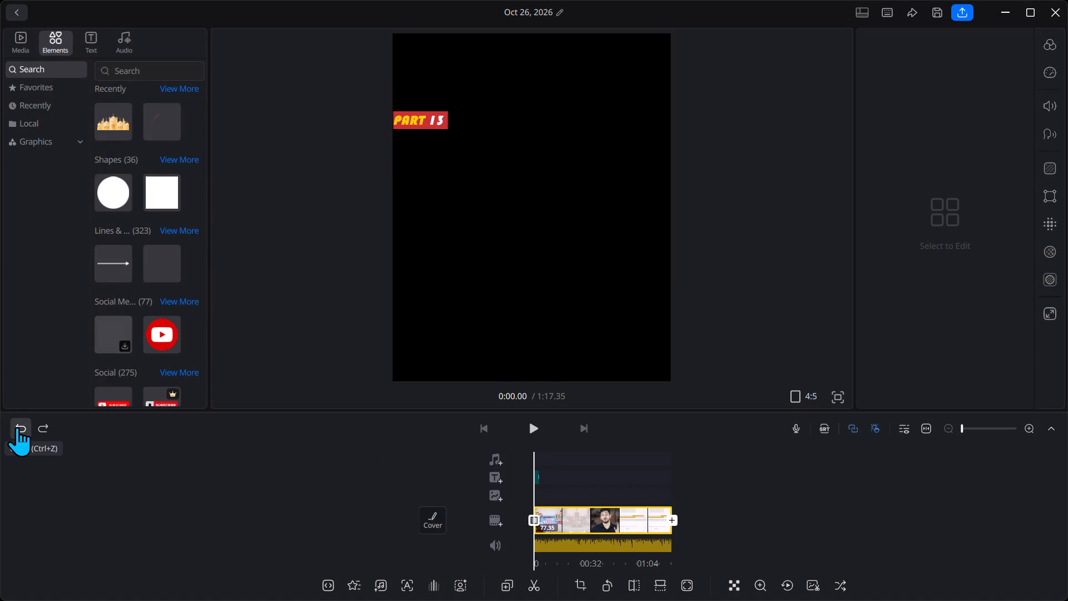
click(17, 426)
Delete the already exported segment before the 1:17.35 cut so the remaining video starts the timeline.
double_click(453, 525)
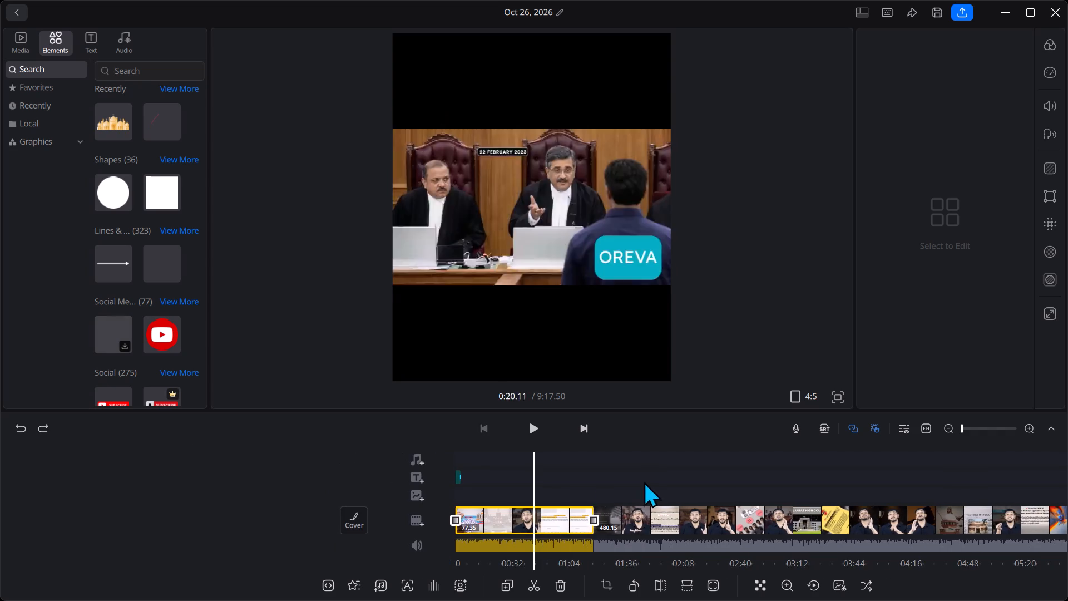
click(562, 577)
click(300, 496)
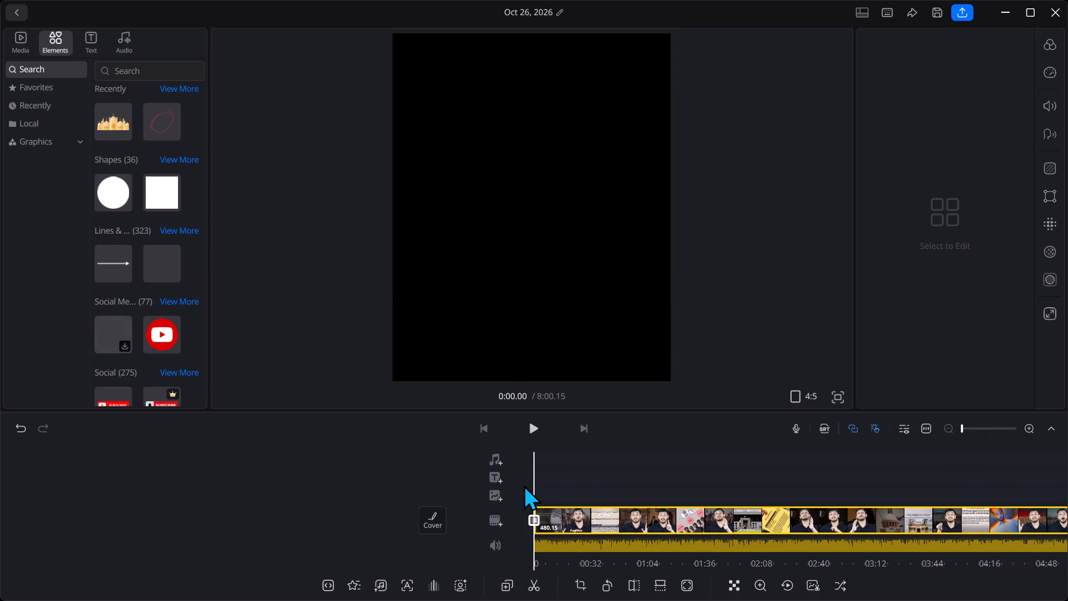
Add a text clip at the start of the timeline reading PART 14.
click(496, 473)
click(457, 435)
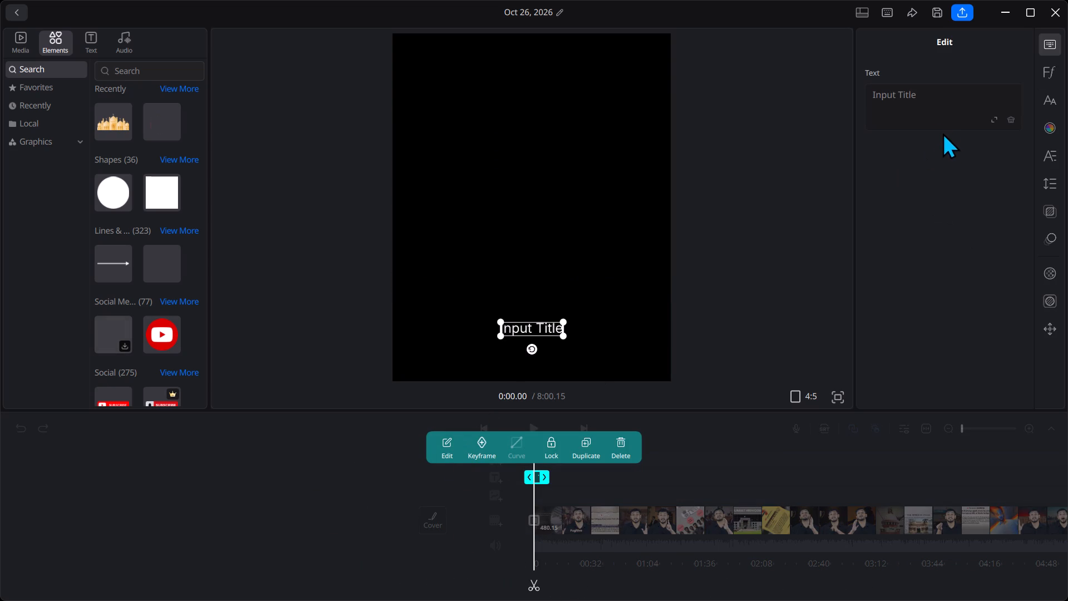
click(938, 100)
text(PA)
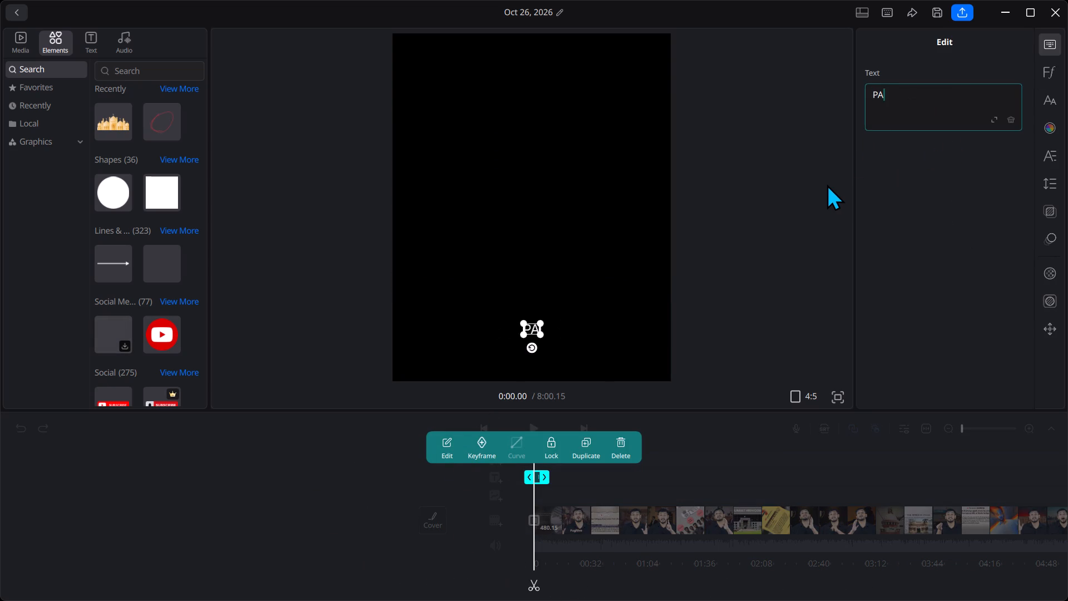
key(r)
key(t)
key(space)
key(1)
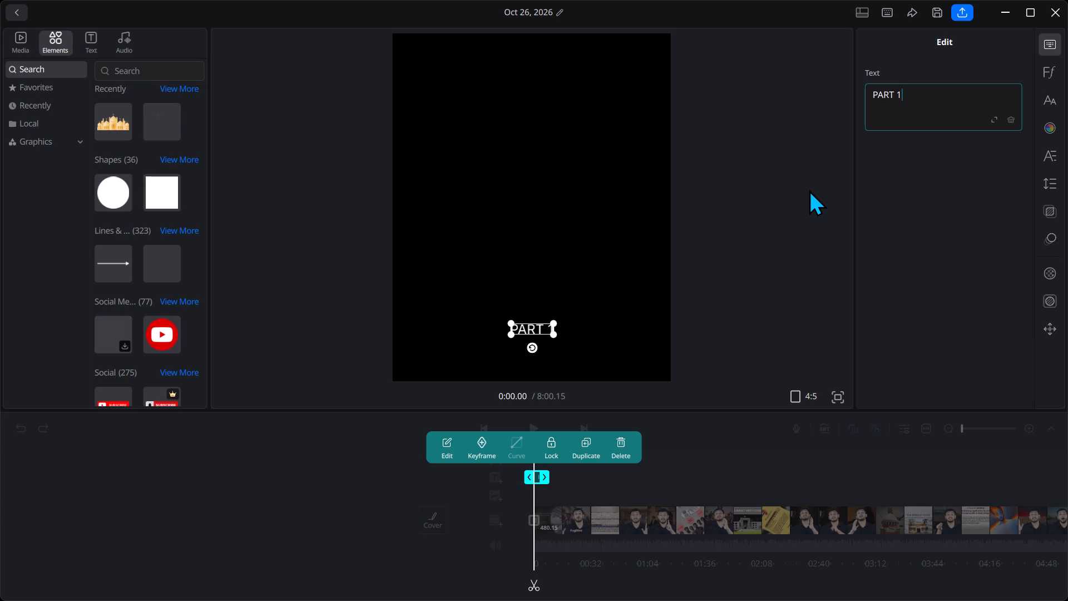
key(4)
key(Return)
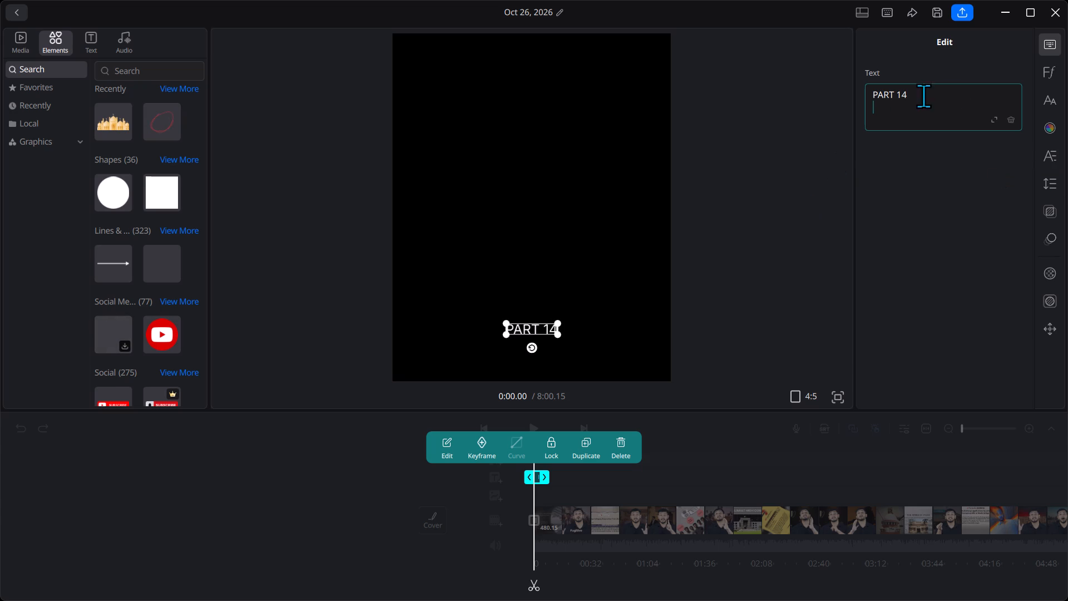
Style the PART 14 text with the Bauhaus 93 Regular font, the white-on-red color style and the second Active caption animation.
click(1046, 75)
click(898, 214)
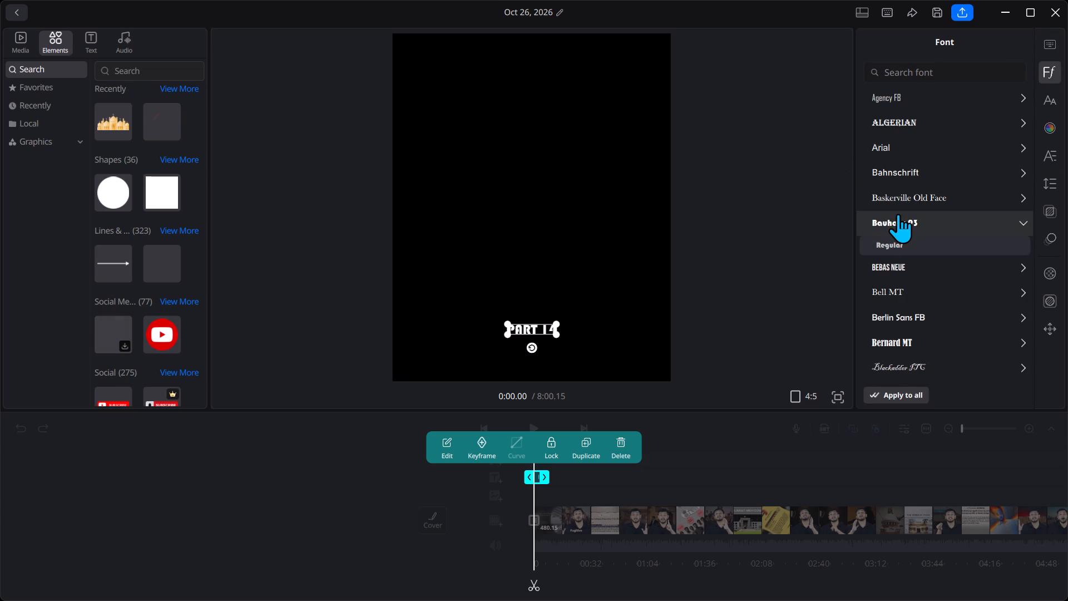
click(1052, 125)
click(930, 124)
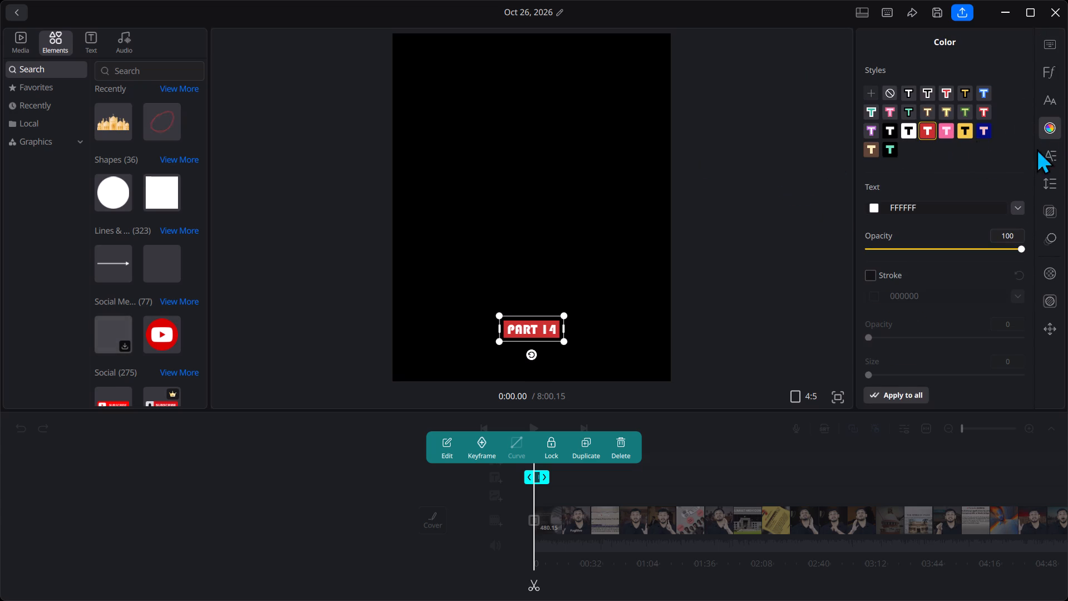
click(1049, 105)
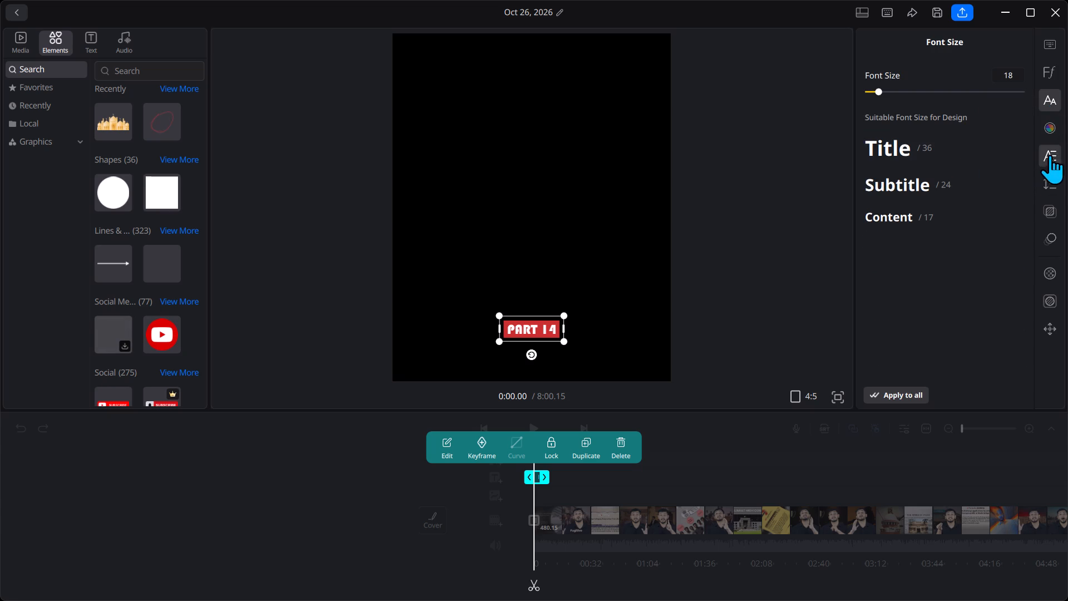
click(1050, 232)
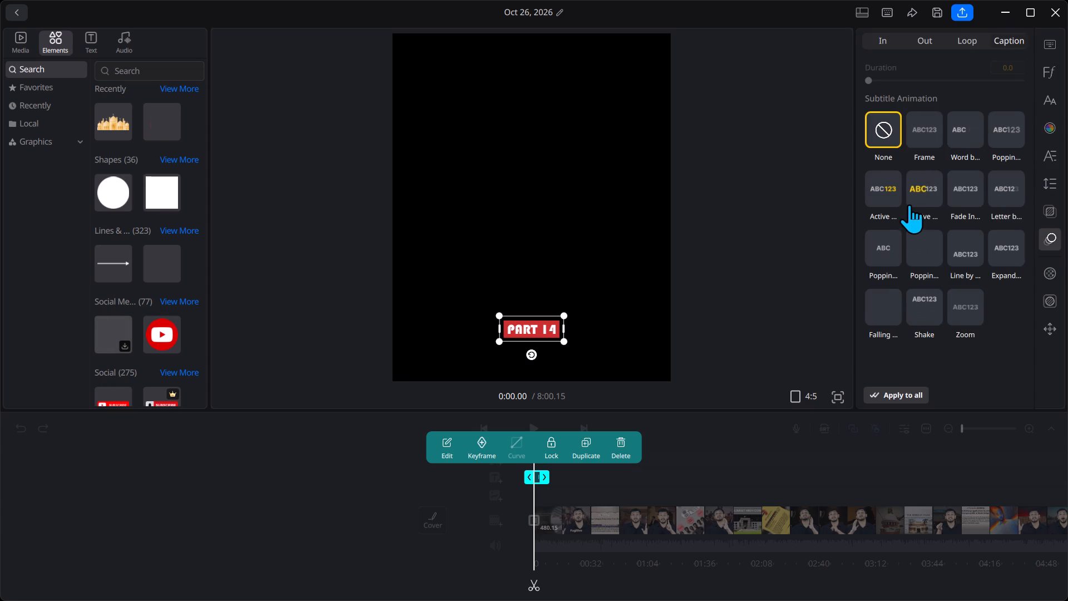
click(909, 205)
Move the PART 14 label to the canvas's left edge, just above the video picture's upper-left corner.
drag(545, 340, 445, 130)
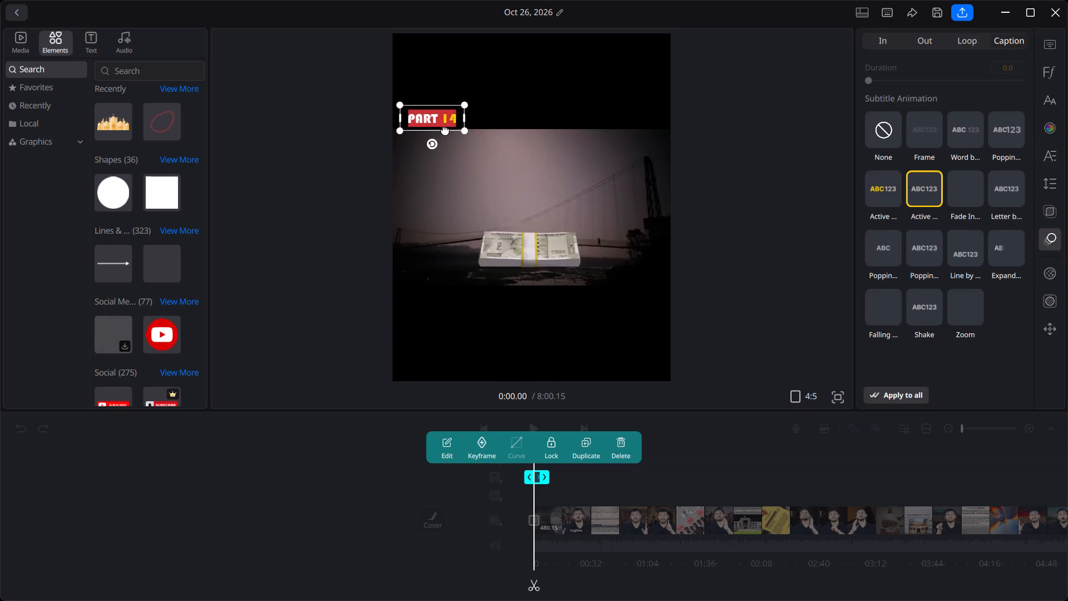
drag(445, 130, 432, 132)
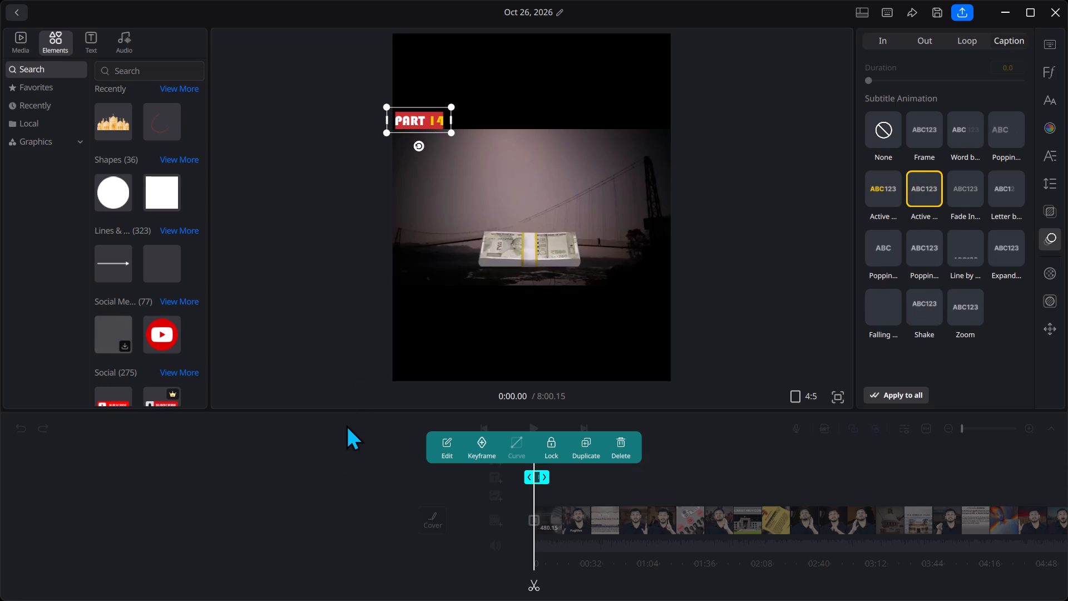
click(337, 479)
Play back roughly the first half minute to check the PART 14 label and the opening footage.
key(space)
key(space)
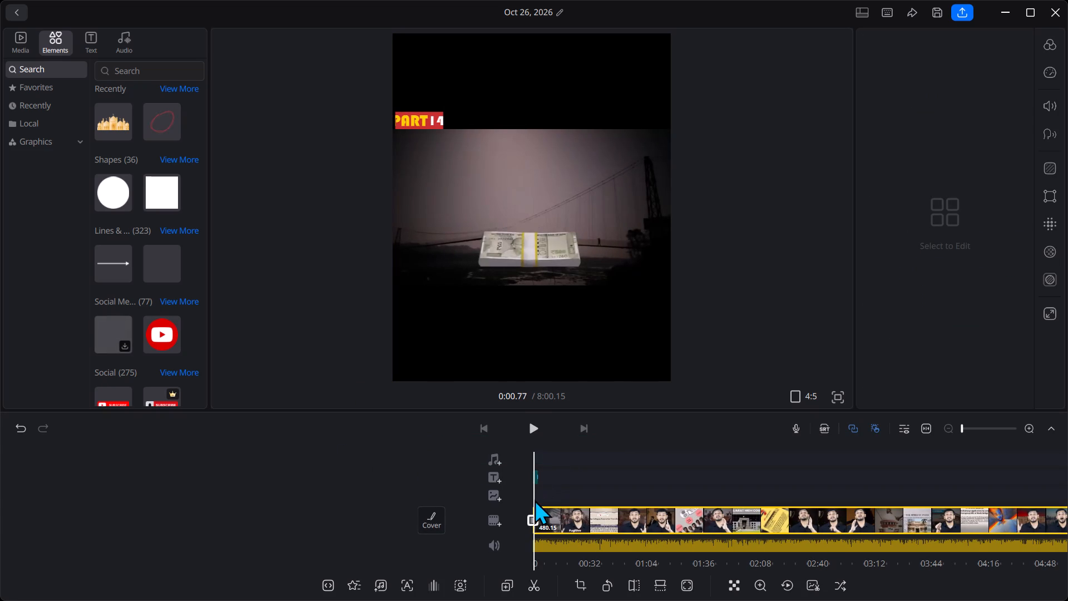
key(space)
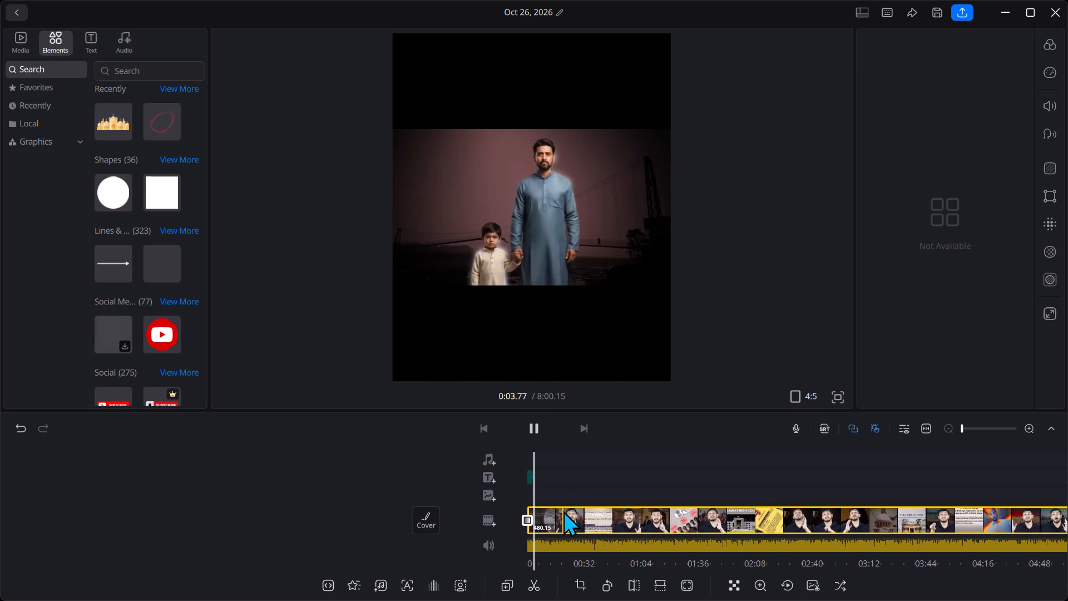
key(space)
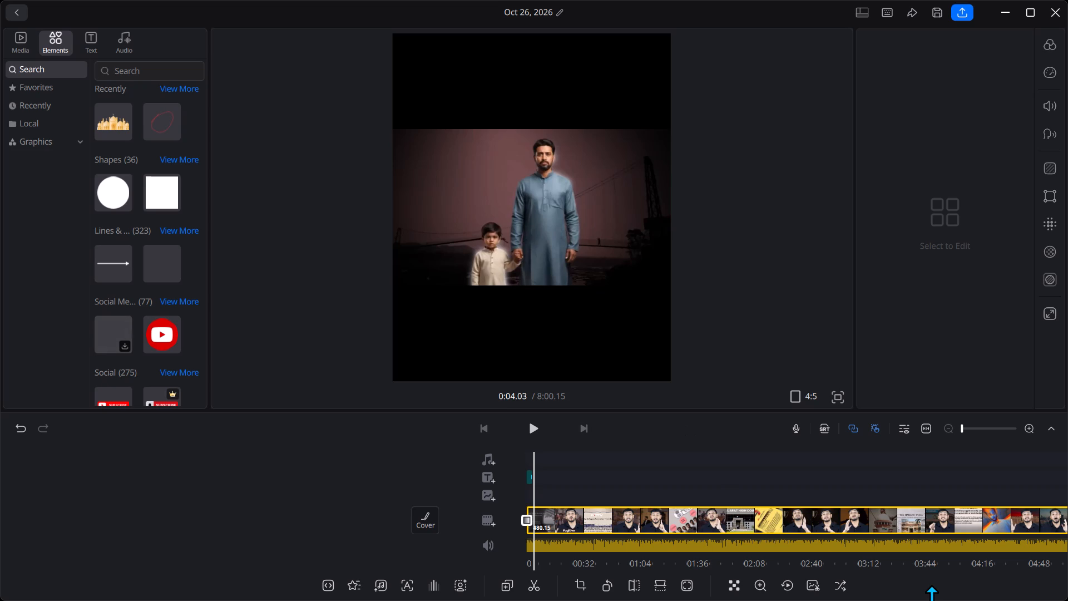
key(space)
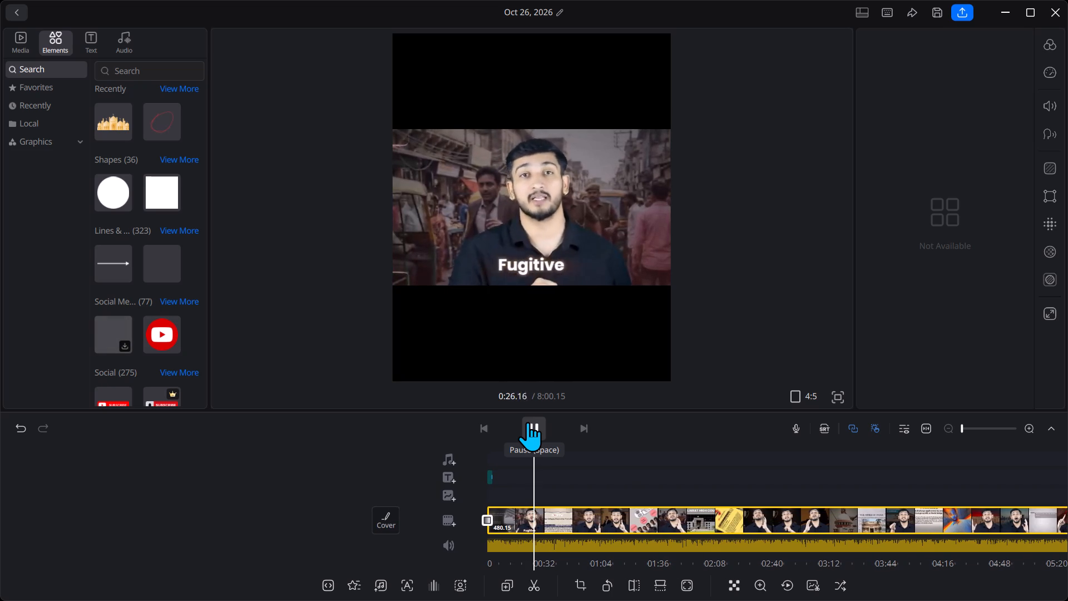
click(527, 422)
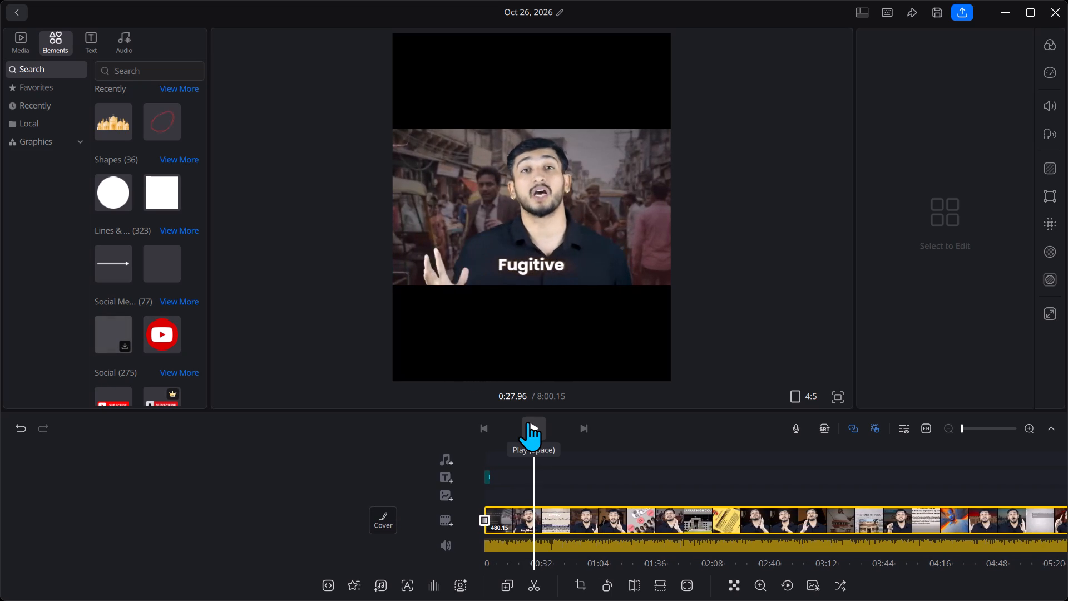
Split the main video at exactly 1:00.00.
click(554, 528)
click(554, 528)
click(554, 528)
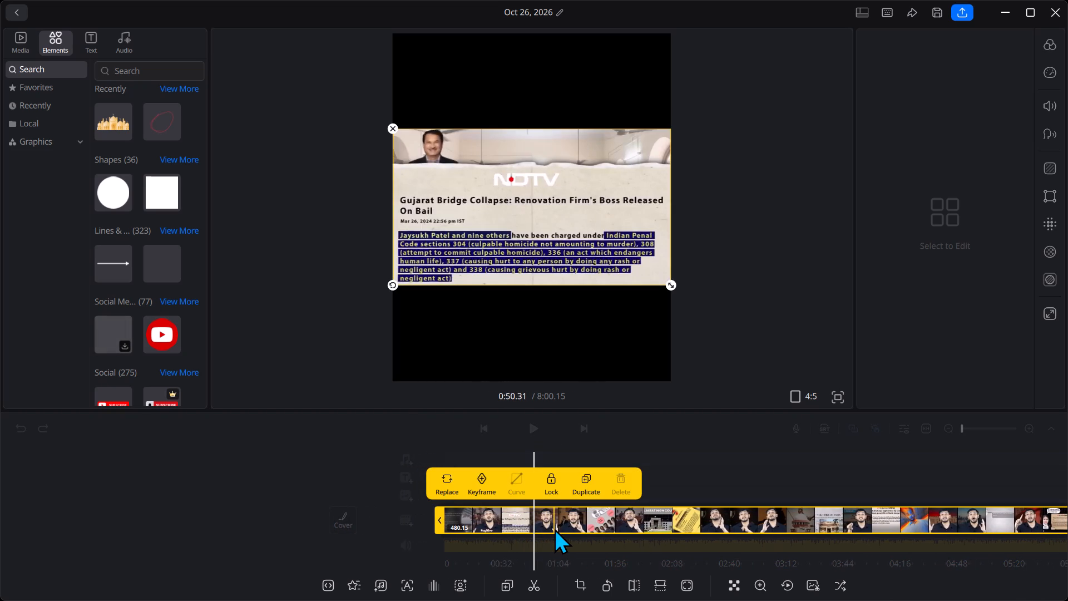
click(554, 528)
click(554, 528)
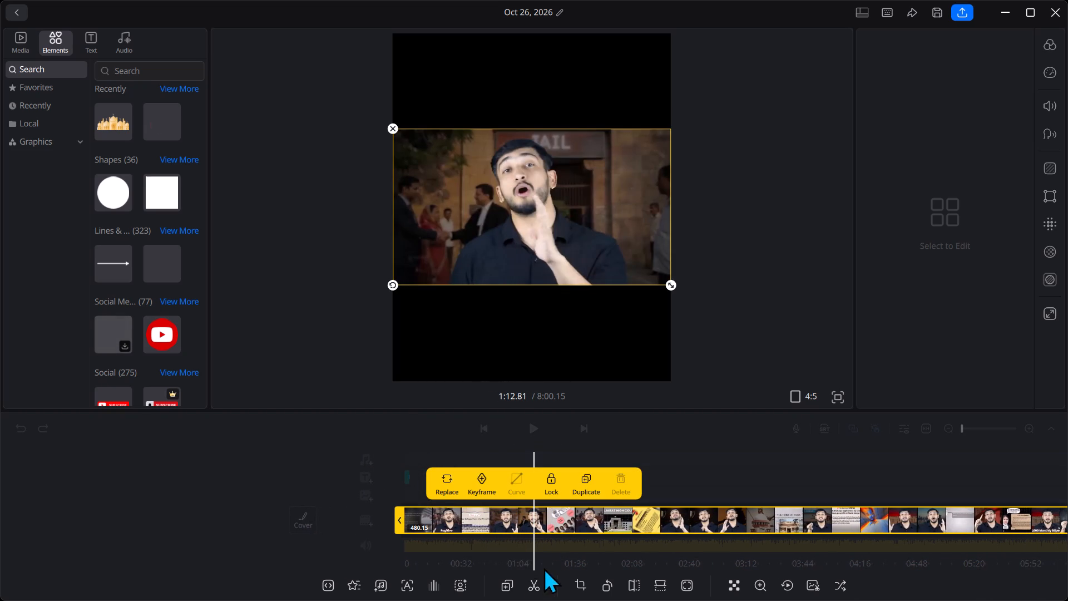
click(528, 529)
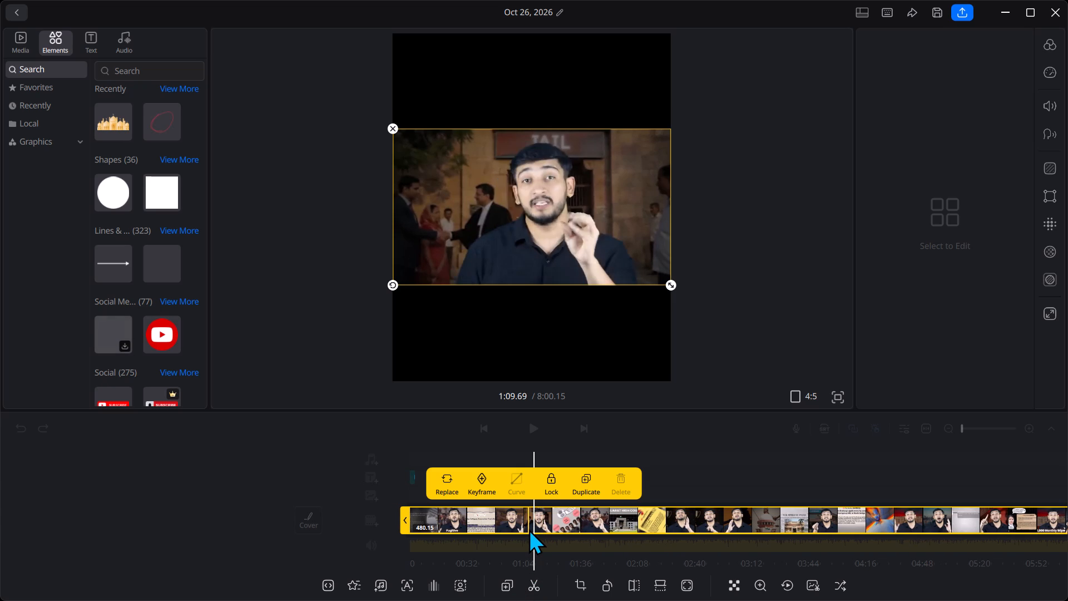
click(528, 529)
click(528, 529)
click(528, 529)
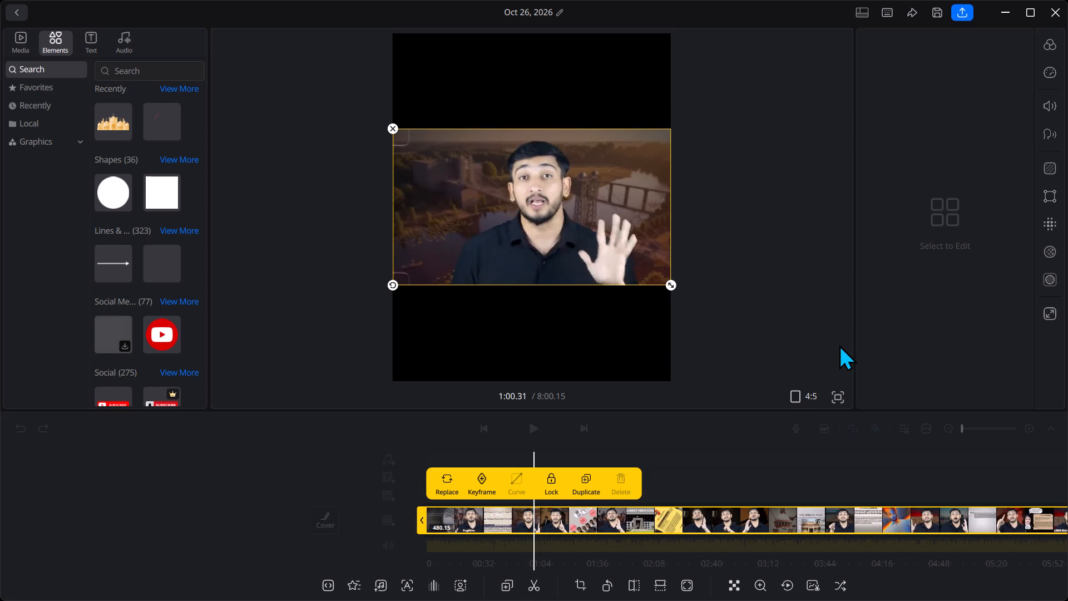
key(Left)
key(Left)
key(Left)
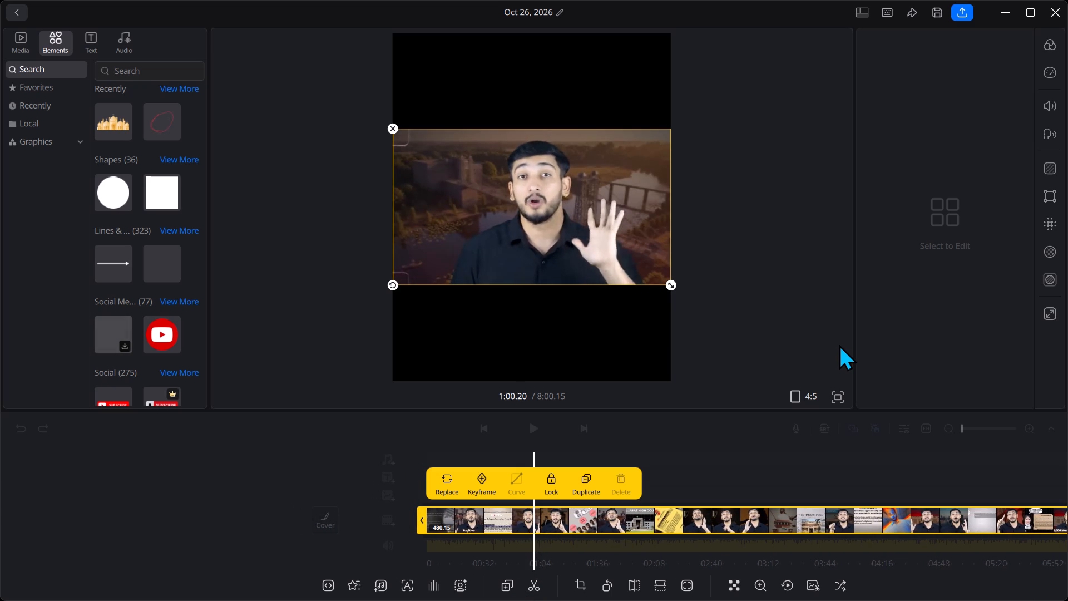
key(Left)
key(Left)
key(Left)
key(Left)
key(Left)
key(Left)
key(Left)
key(Left)
key(Left)
key(Left)
key(Left)
key(Left)
key(Left)
key(Left)
key(Left)
key(Left)
key(Left)
key(Left)
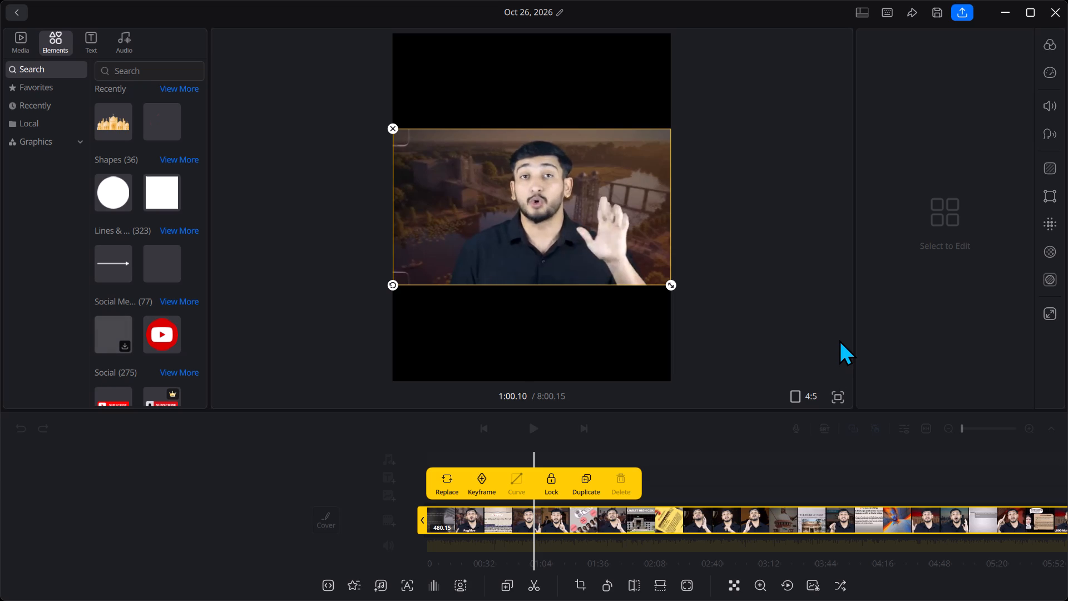
key(Right)
key(Right)
key(Right)
key(Right)
key(Right)
key(Right)
key(Right)
key(Right)
key(Right)
key(Right)
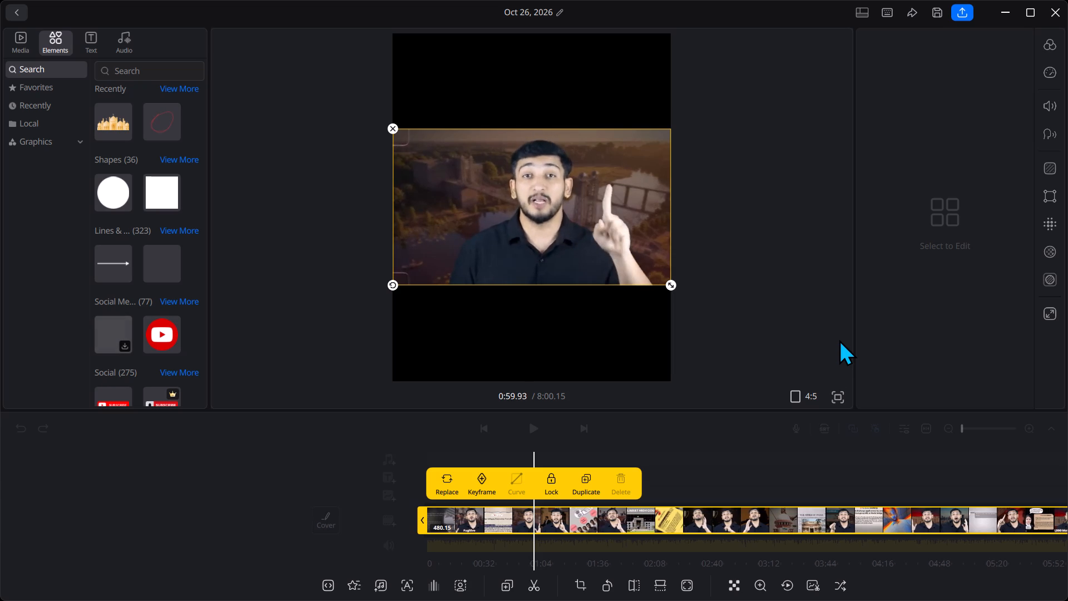
key(Right)
key(Right)
key(Right)
key(Left)
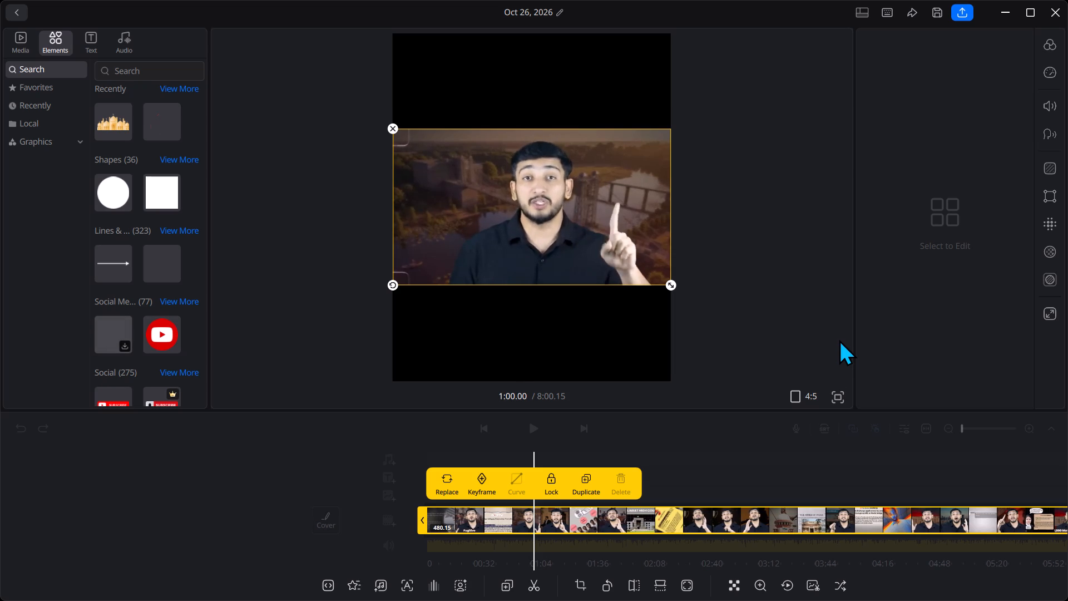
key(ctrl+b)
click(719, 470)
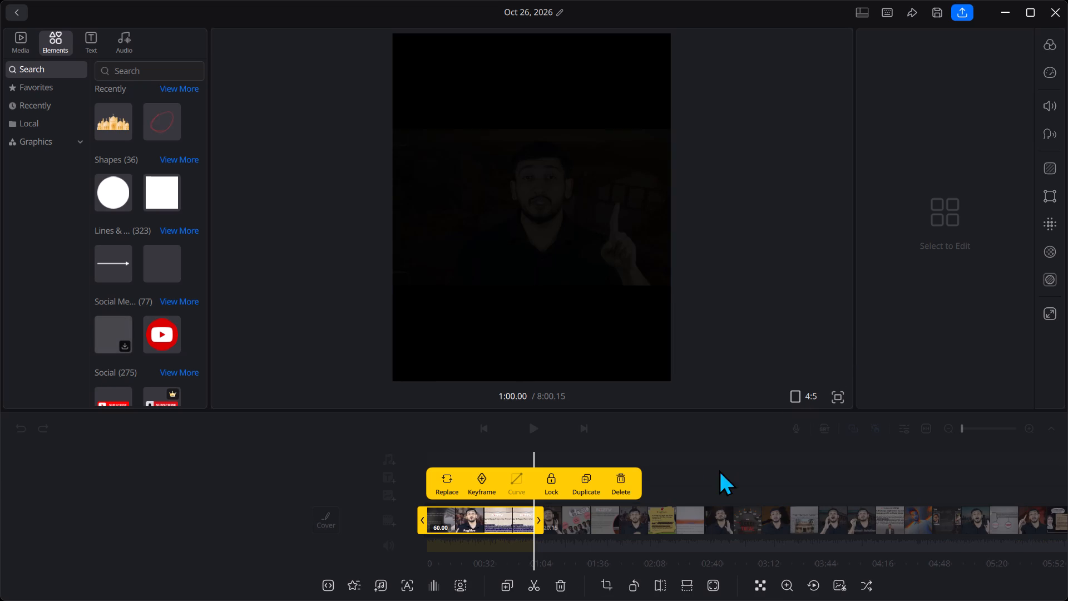
Delete the video segment after the 1:00.00 cut so that only the first minute is left.
click(577, 519)
click(618, 484)
click(671, 448)
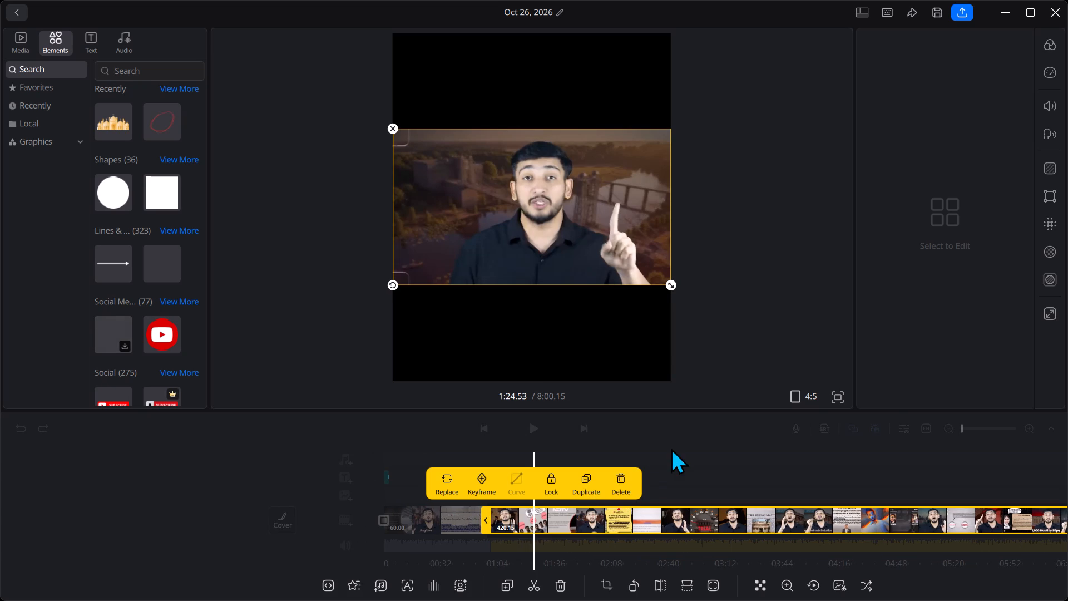
Apply a Black transition to the end of the one-minute clip.
click(532, 517)
click(496, 489)
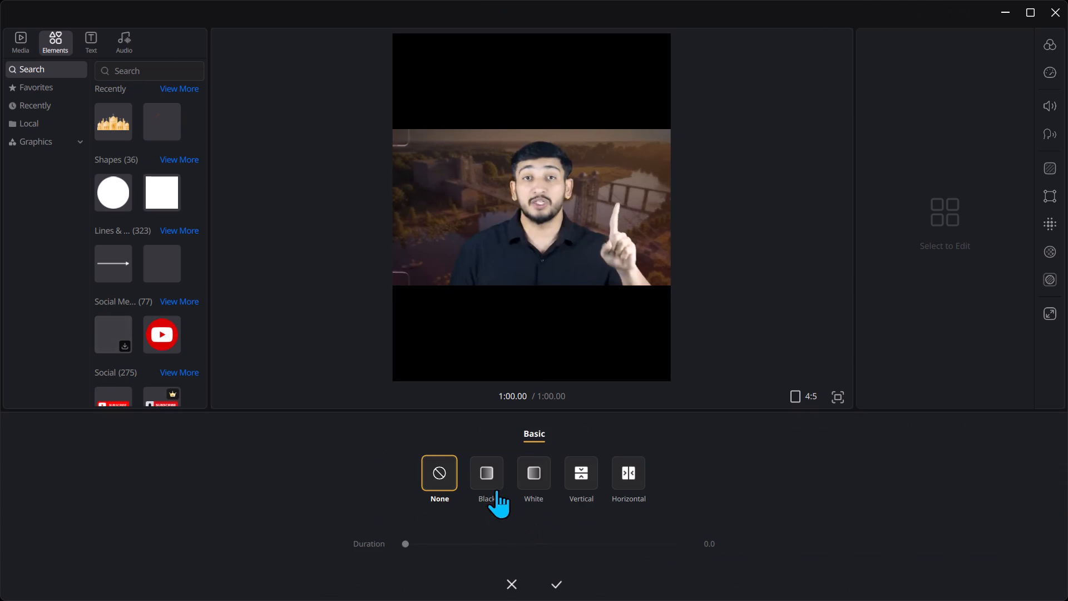
click(555, 583)
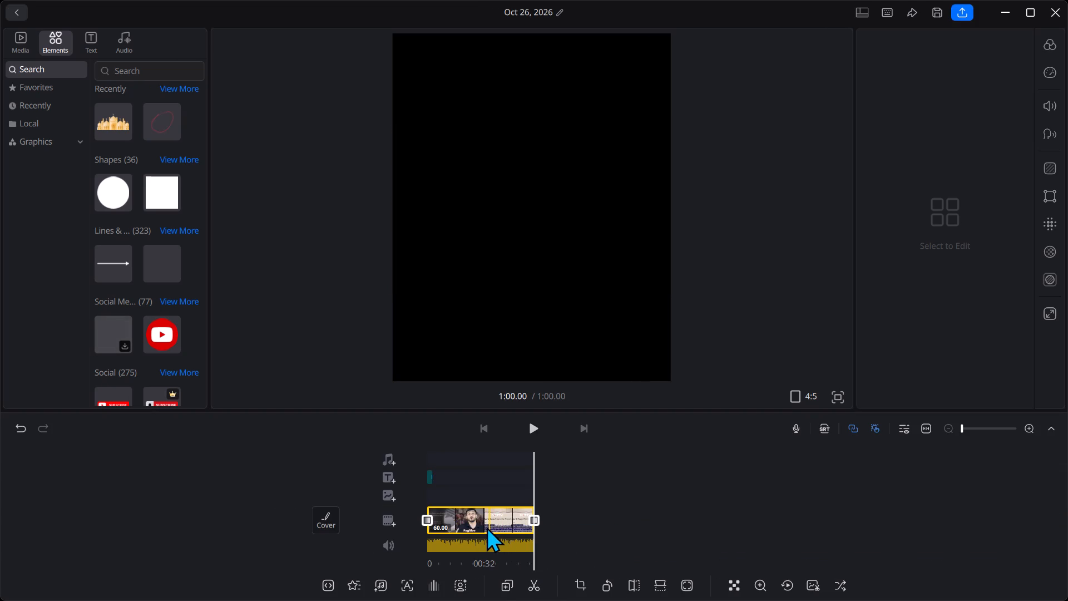
Split the one-minute clip near its middle, at about 0:31.25.
click(484, 526)
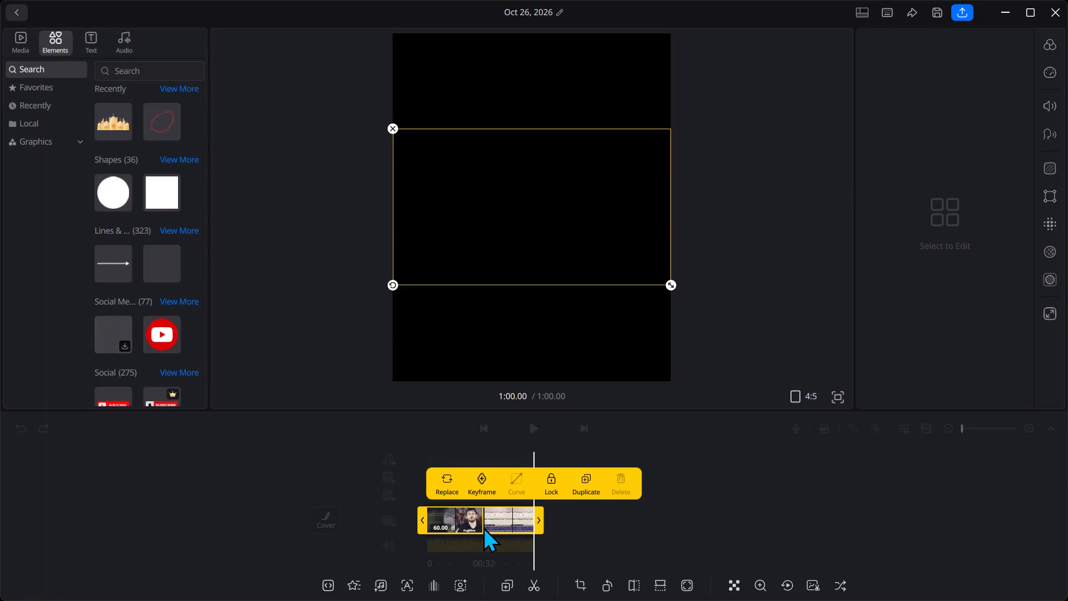
click(483, 526)
click(631, 540)
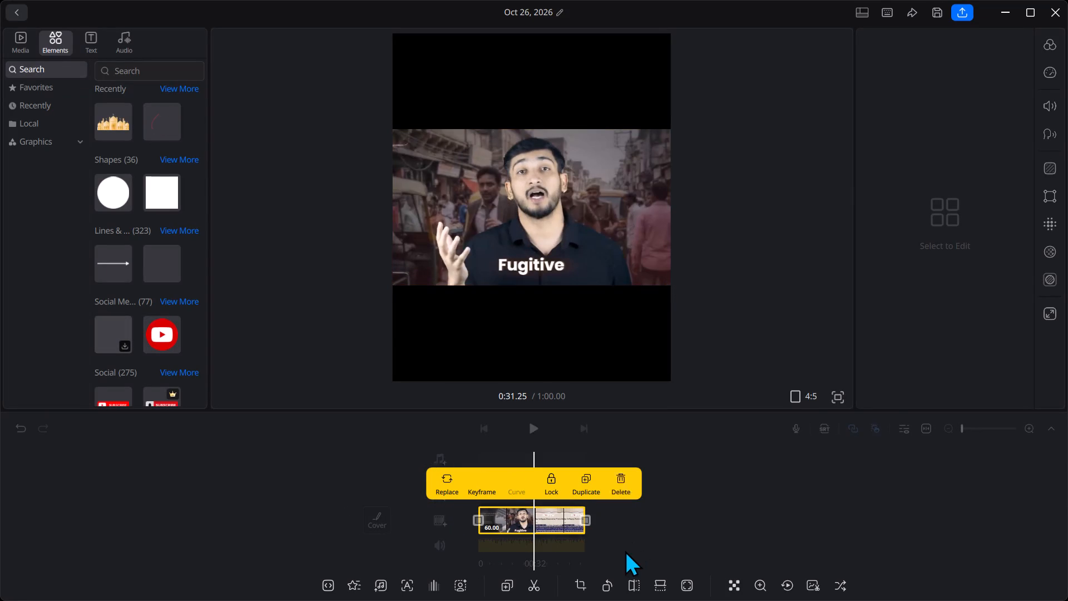
click(536, 588)
Set the transition at the middle split to Rotate 1.
click(530, 518)
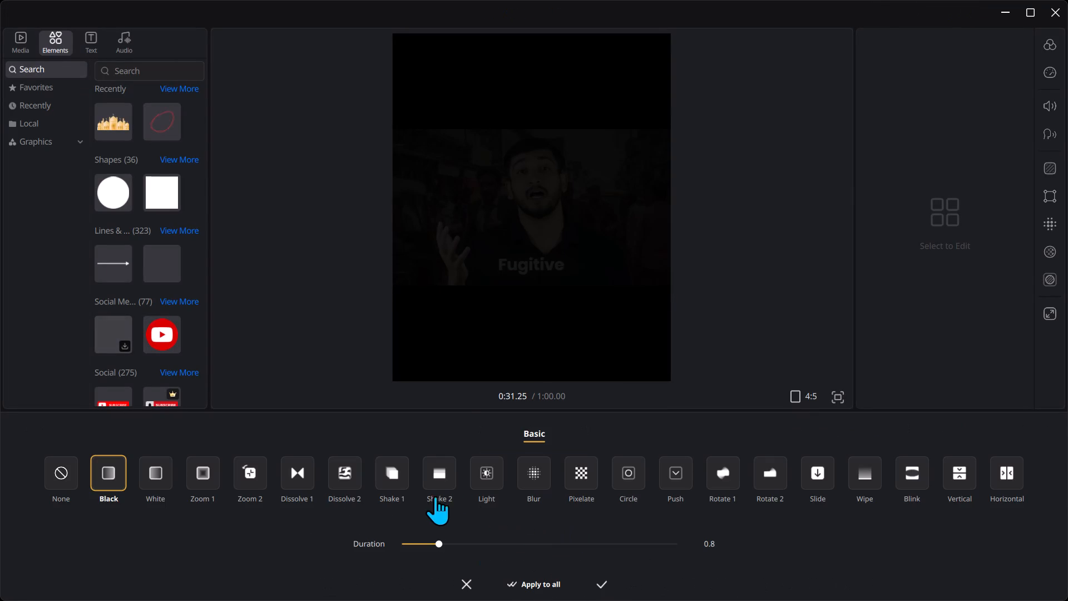
click(735, 488)
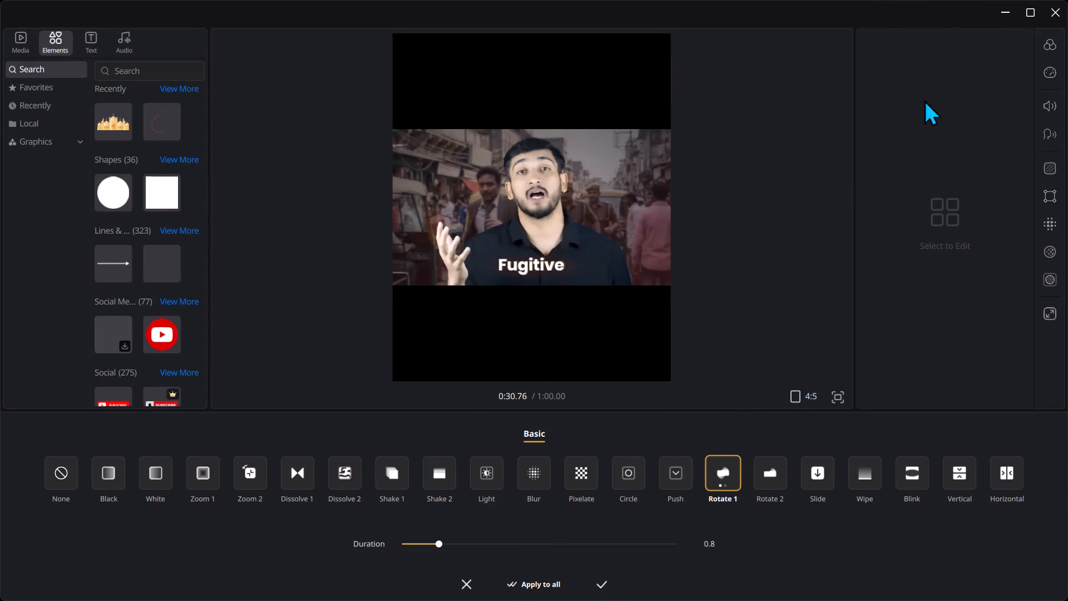
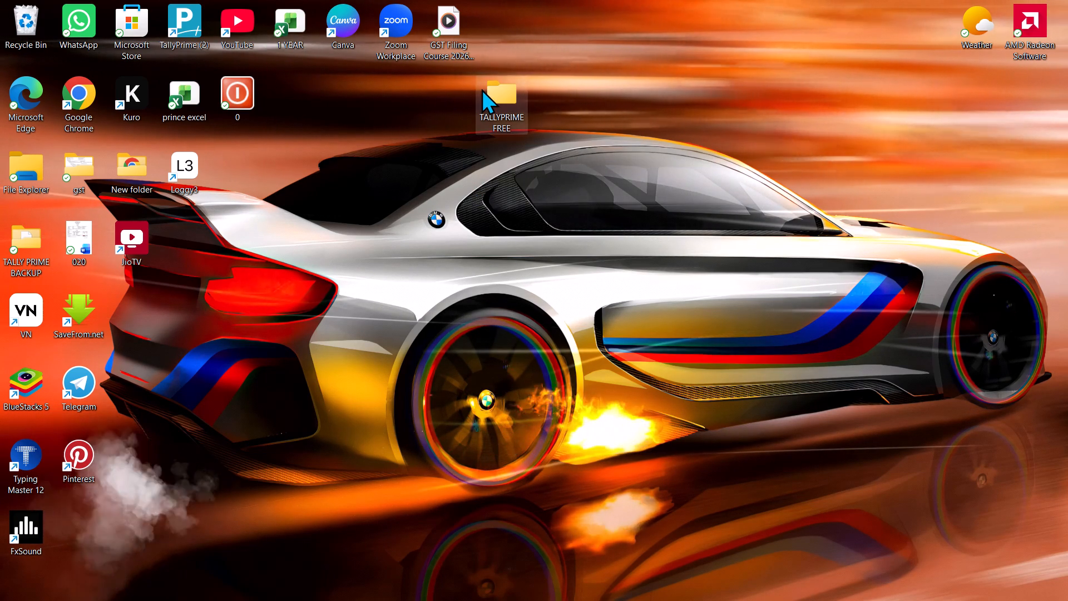
Move the TALLYPRIME FREE folder on the desktop up into the top row, beside the GST Filing Course file.
drag(481, 88, 476, 22)
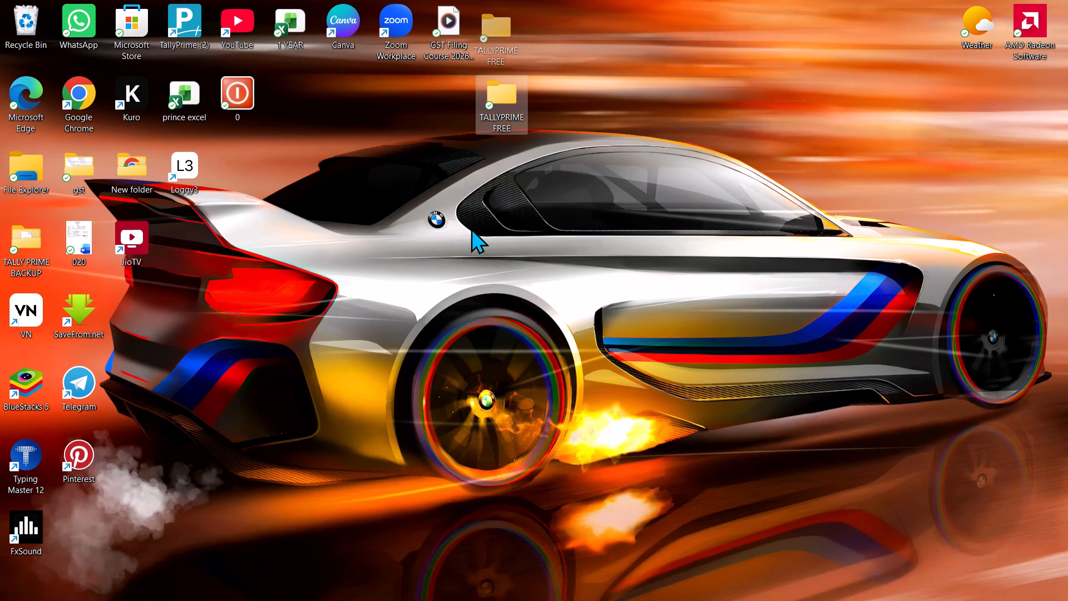
click(471, 228)
double_click(471, 228)
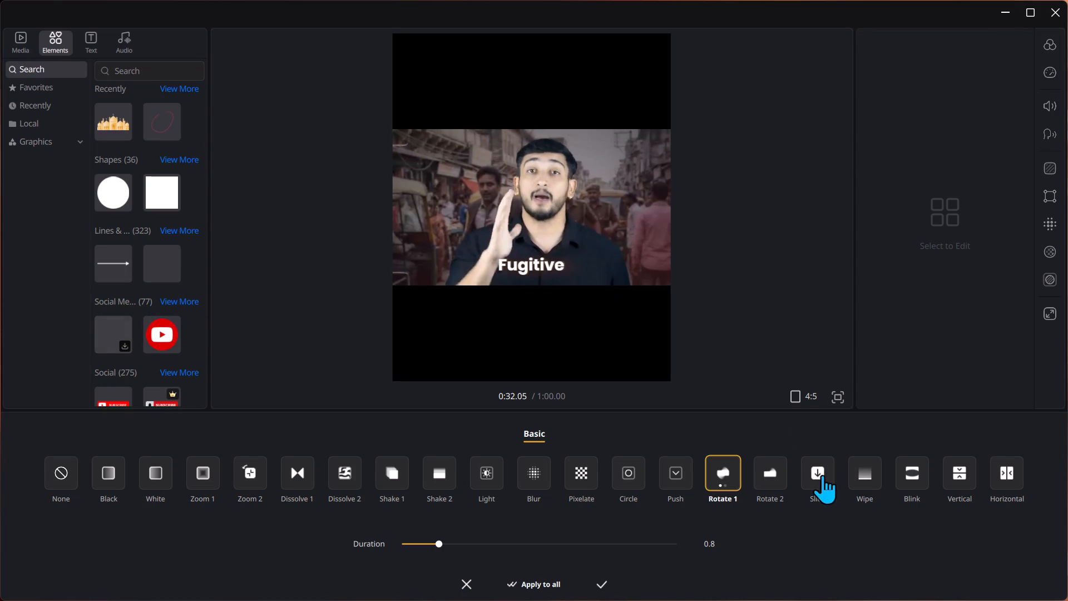
Apply the Rotate 1 transition at the middle split with a duration of 0.8.
click(602, 578)
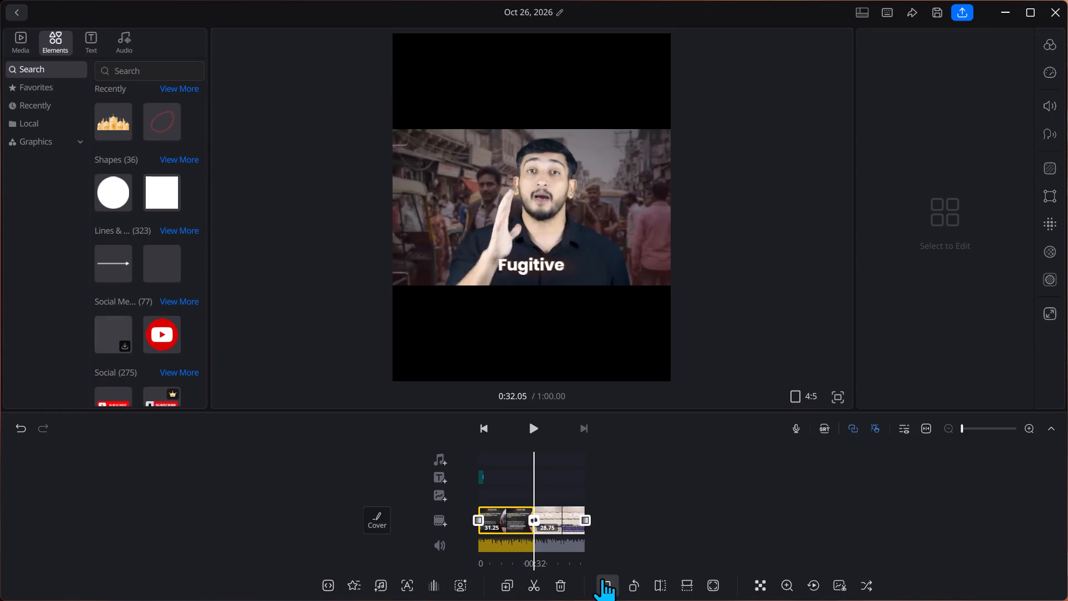
Export the one-minute PART 14 video to the Downloads folder at automatic quality, 480p and 30 fps, and open that folder.
double_click(479, 474)
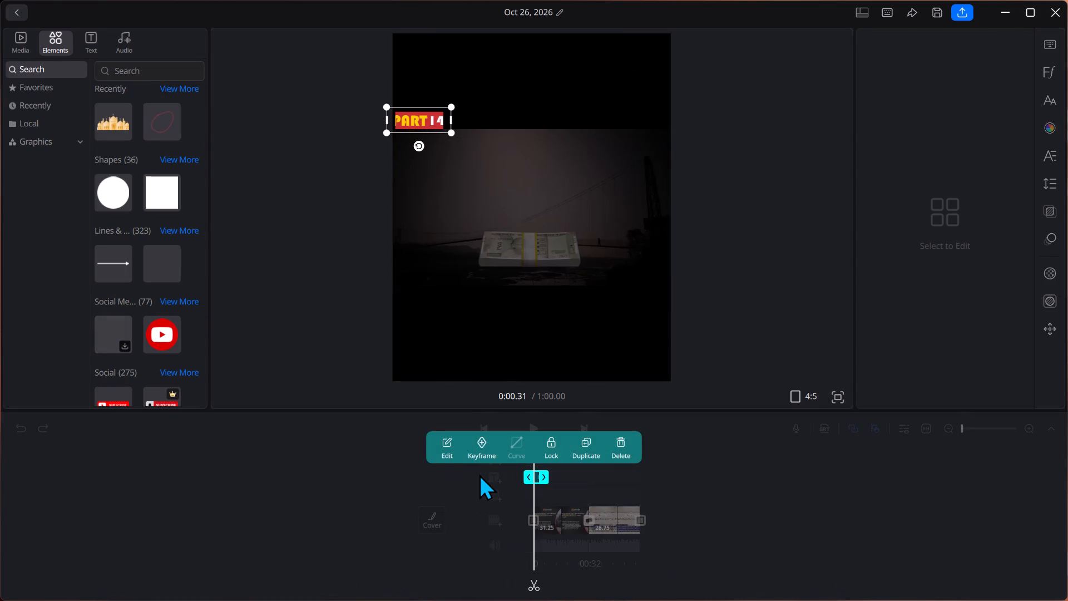
click(963, 13)
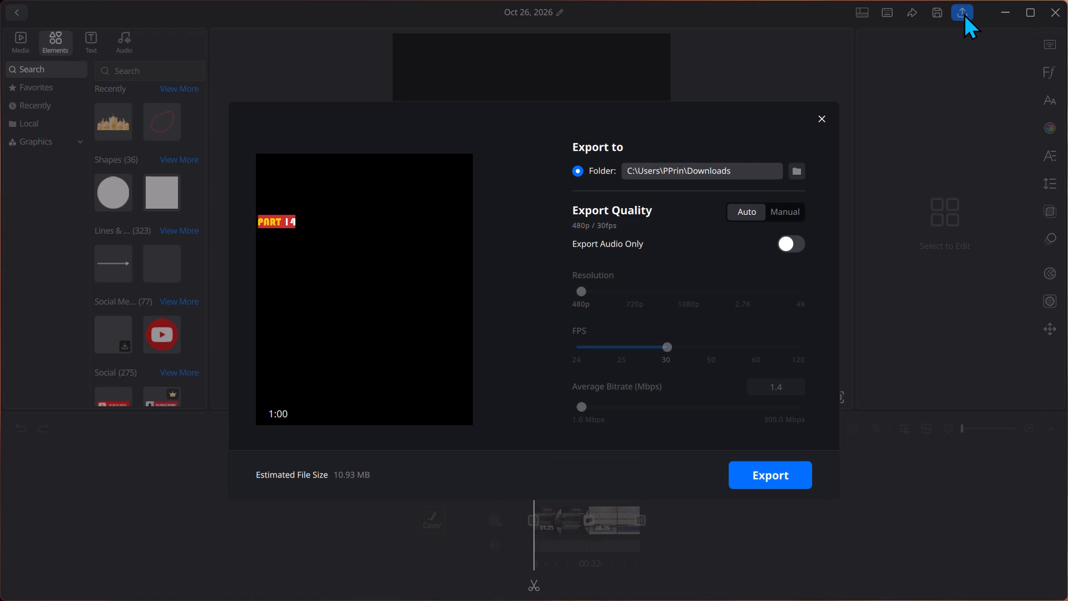
click(780, 469)
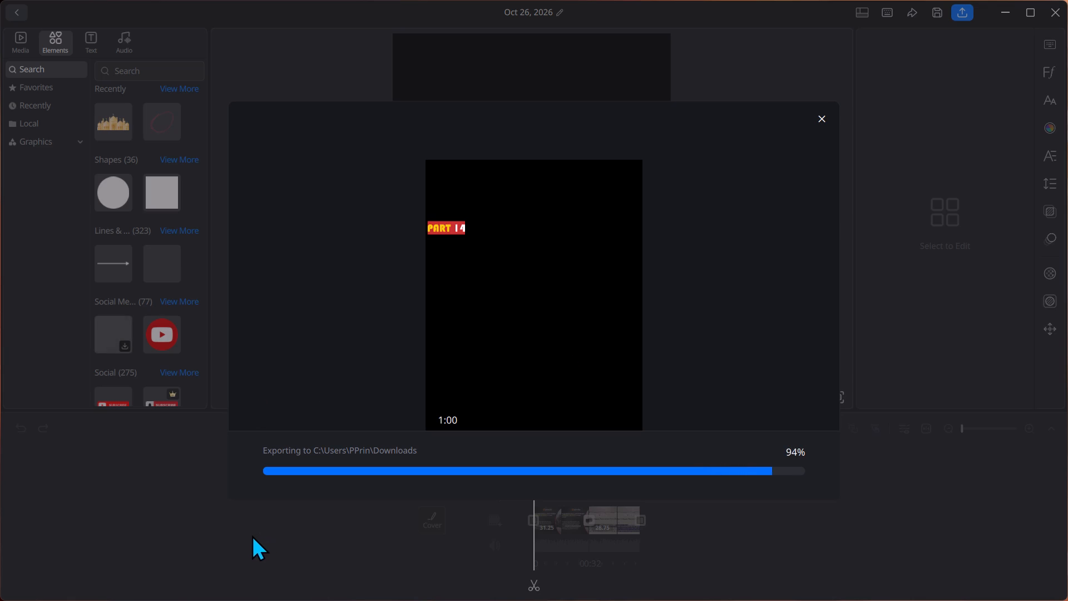
click(288, 478)
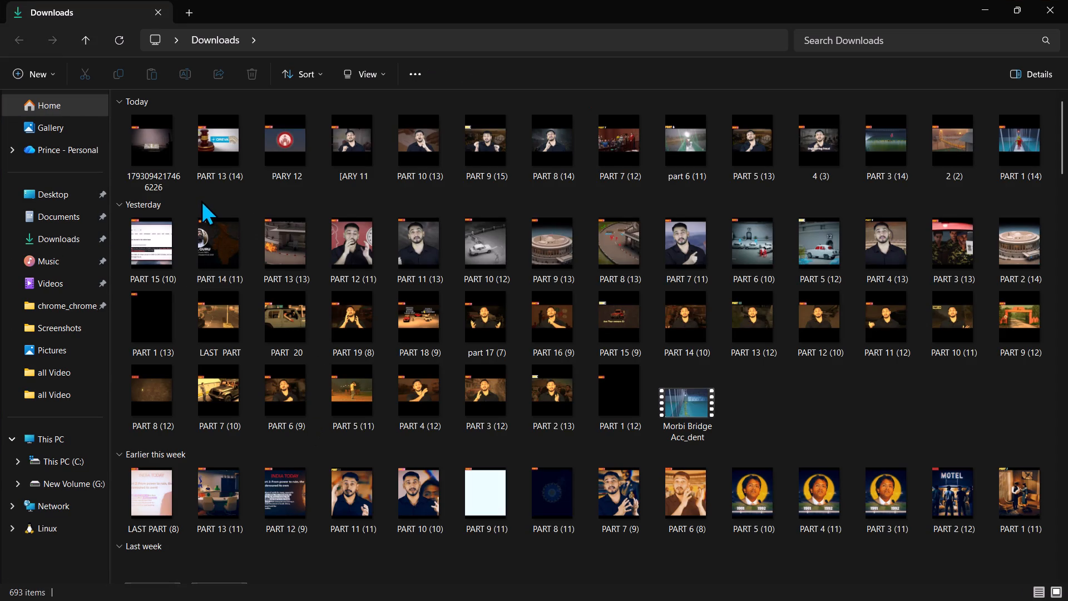
Rename the newest exported video in the Downloads folder as 14.
right_click(162, 178)
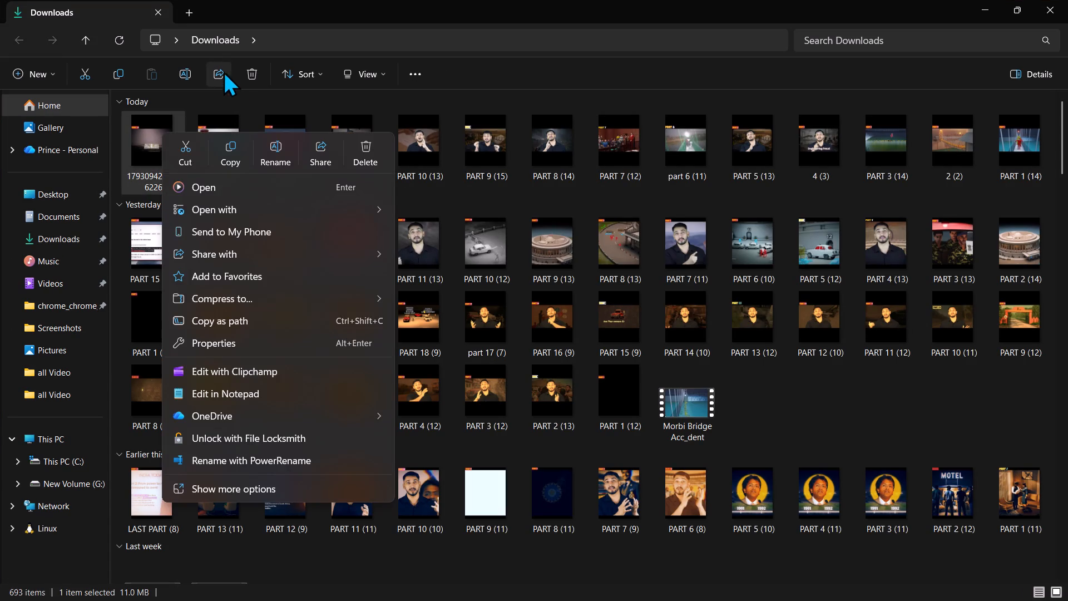
click(283, 142)
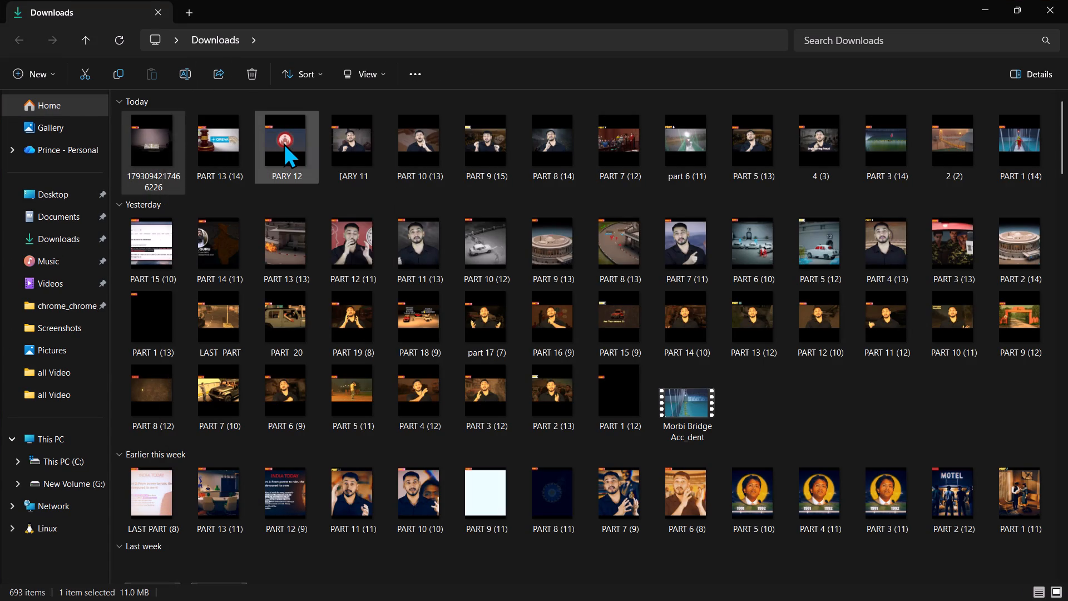
text(14)
key(Return)
key(Return)
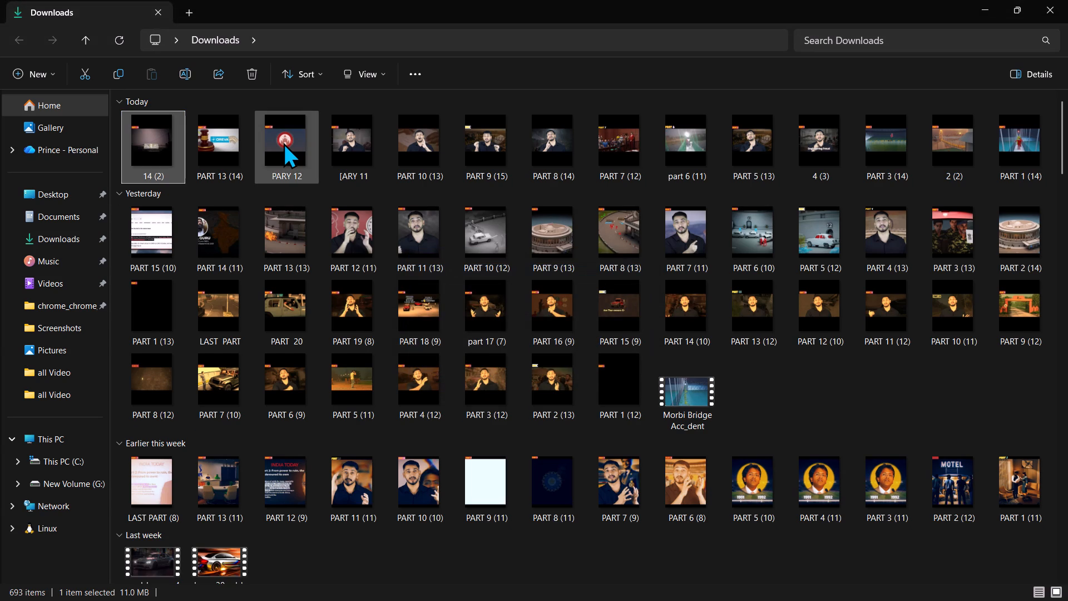
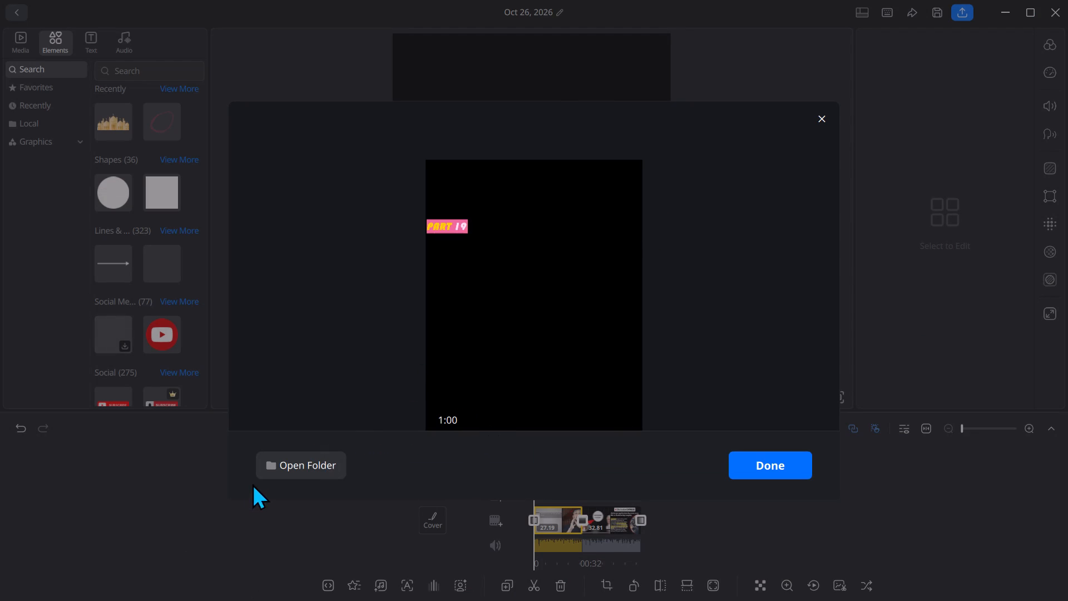
Open the export folder, rename the newly exported clip as PART 19, and close the folder.
click(265, 474)
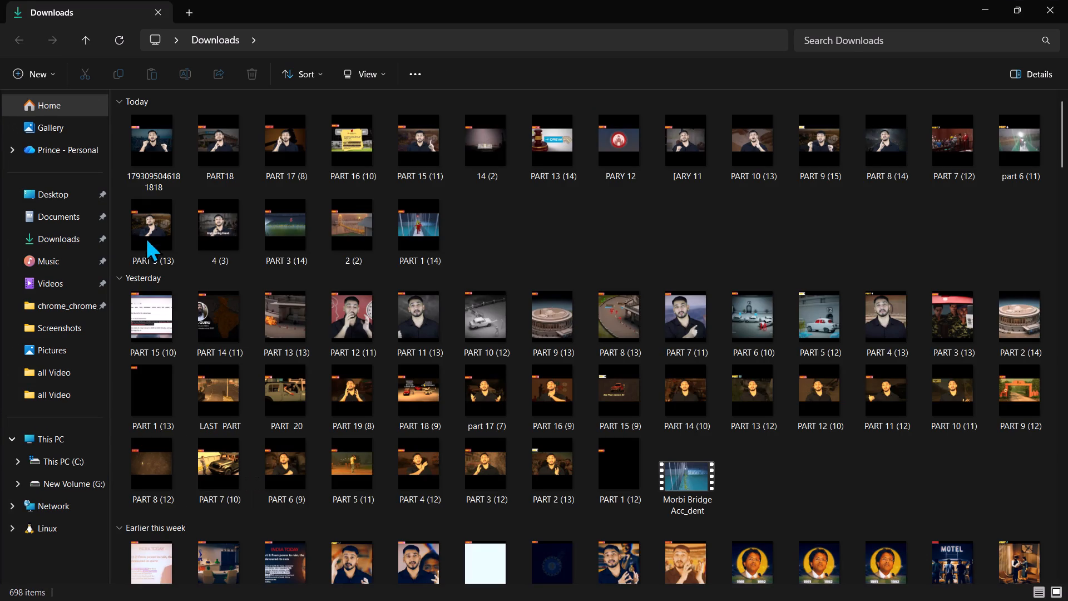
click(137, 178)
click(191, 67)
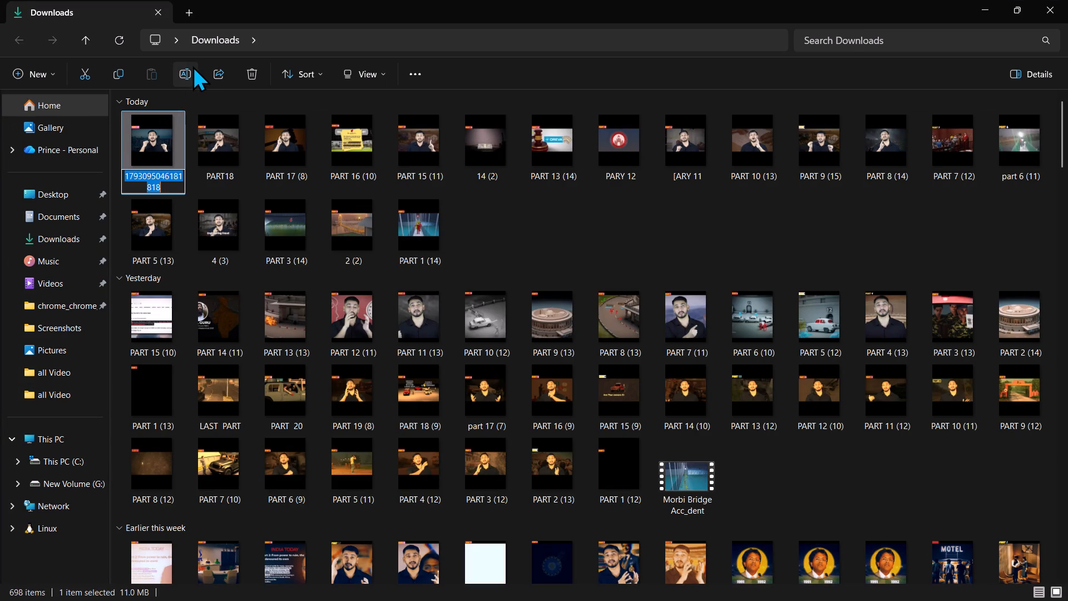
click(534, 585)
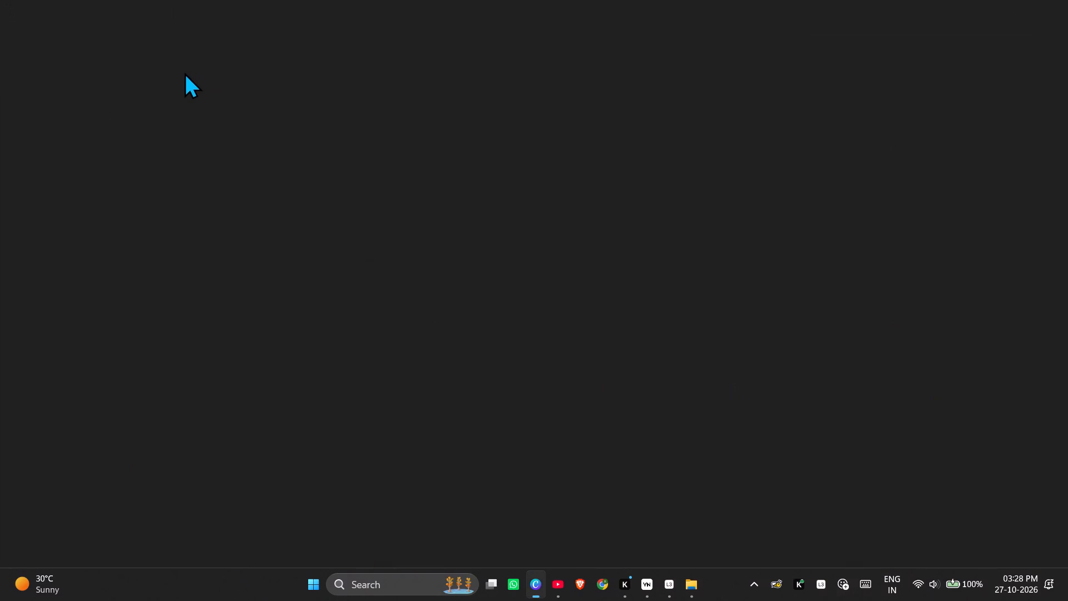
click(978, 0)
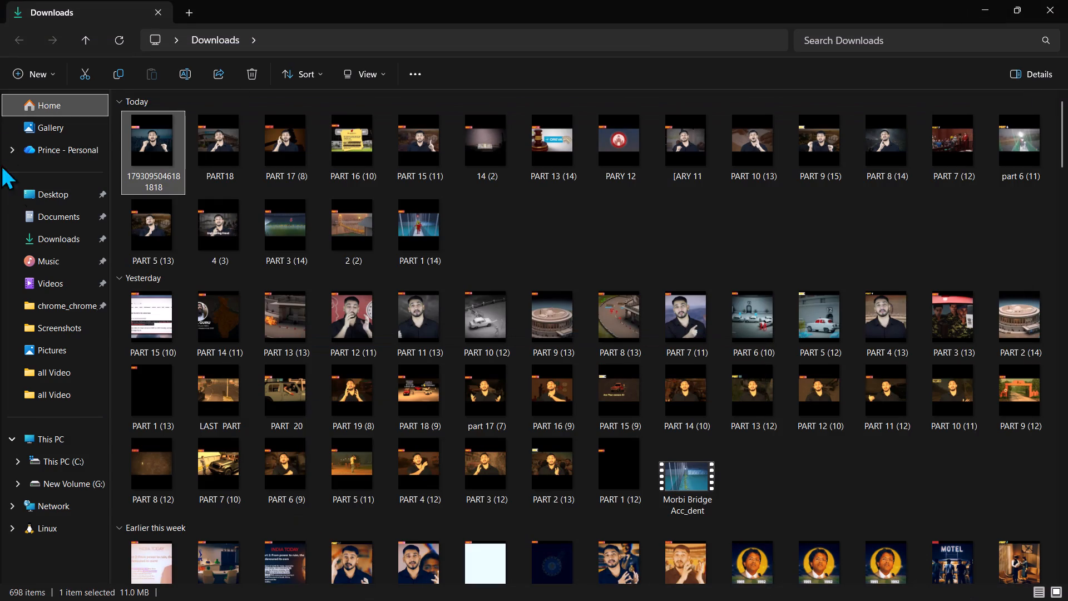
click(174, 80)
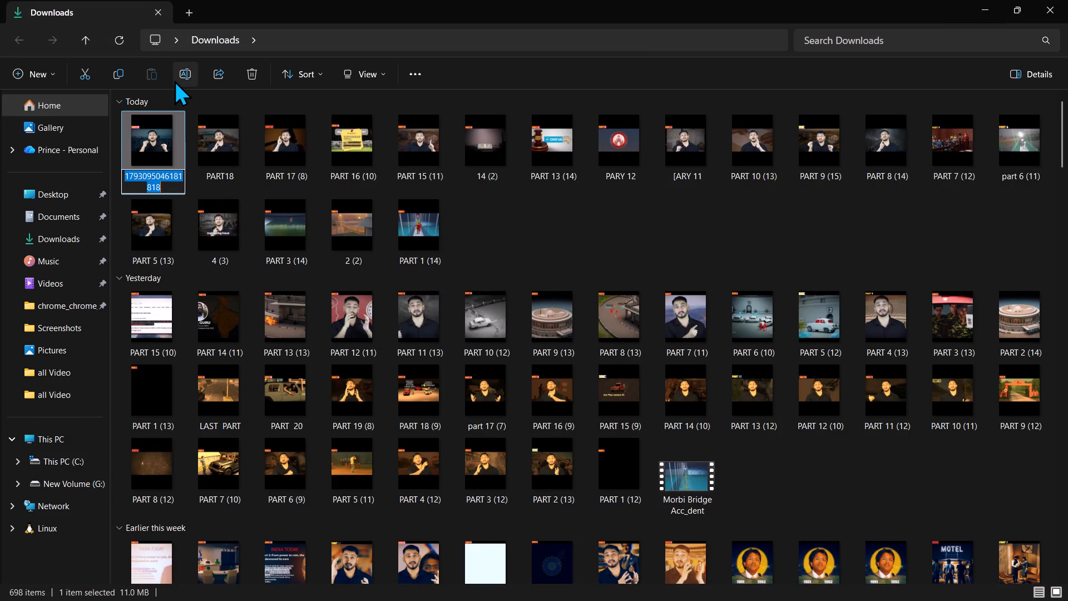
text(PART 19)
key(Return)
key(Return)
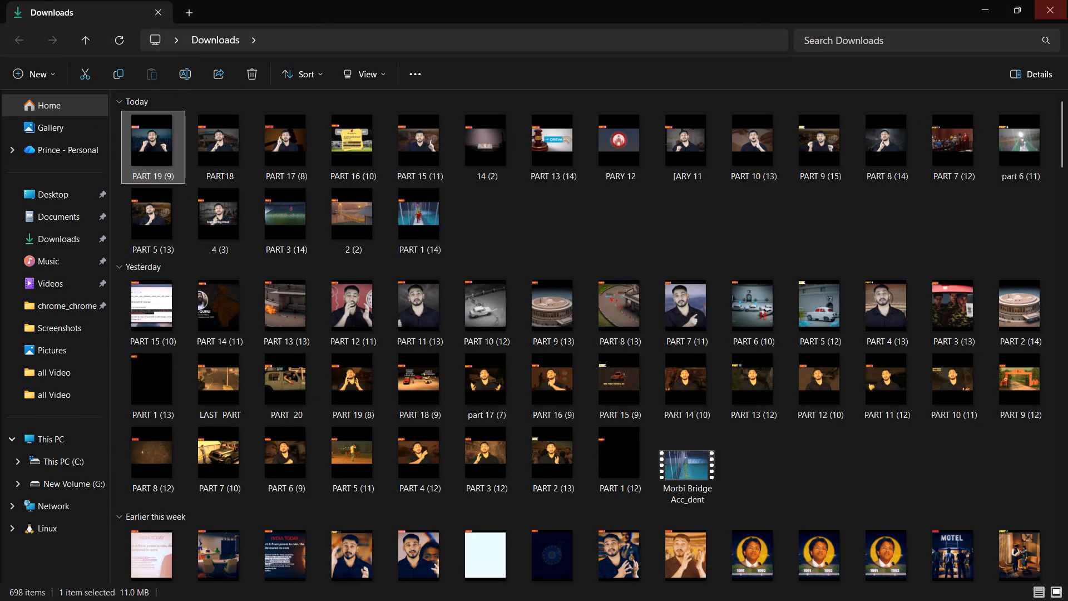
click(1067, 0)
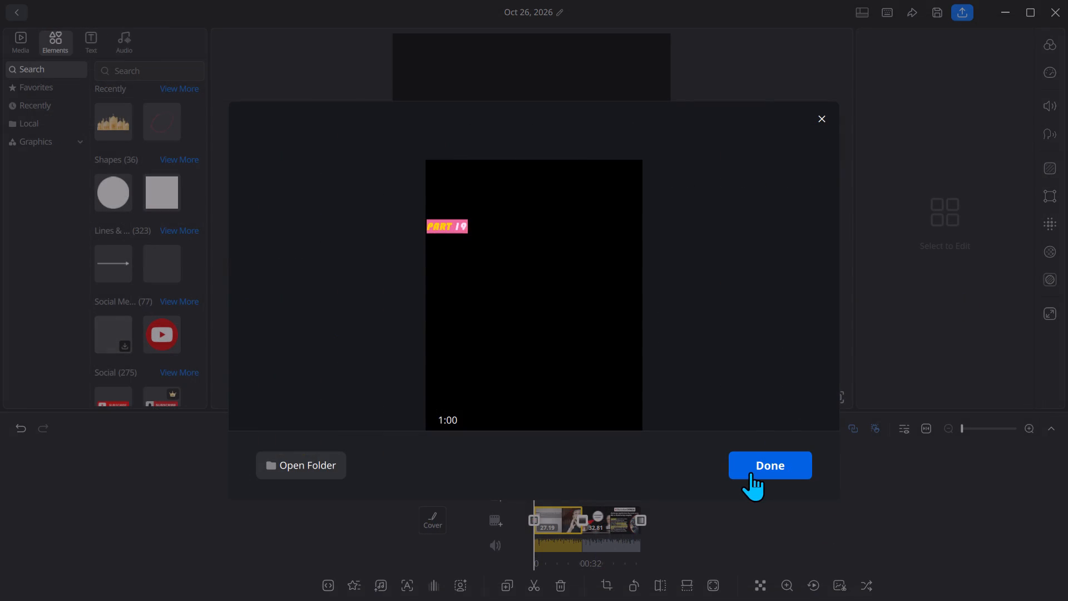
Leave the export result and undo the transition, the middle split and the deletion to restore the footage after the one-minute clip.
click(750, 472)
click(19, 425)
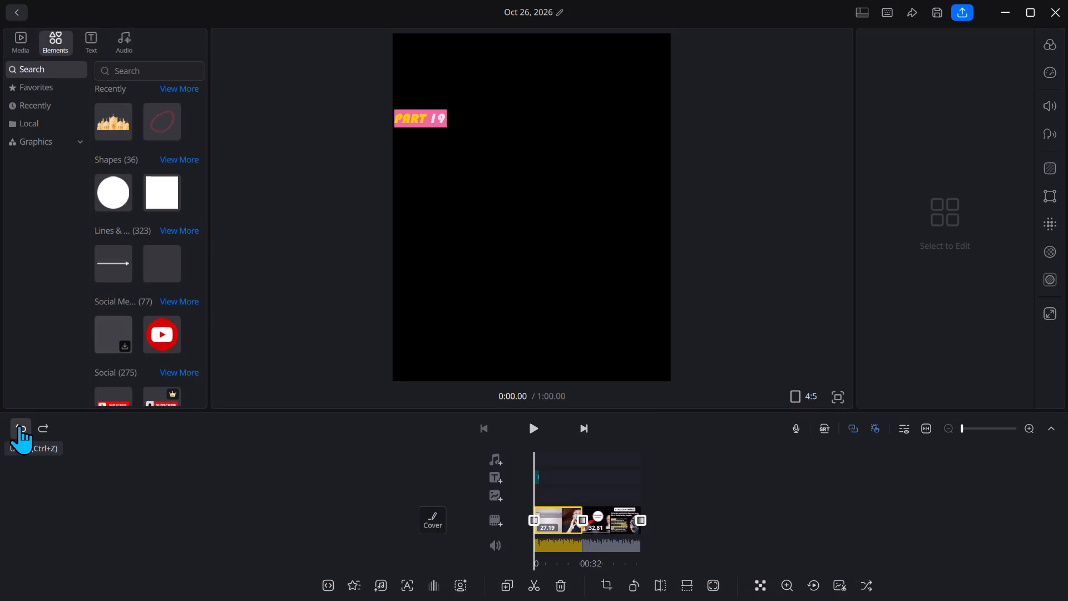
click(19, 425)
click(19, 425)
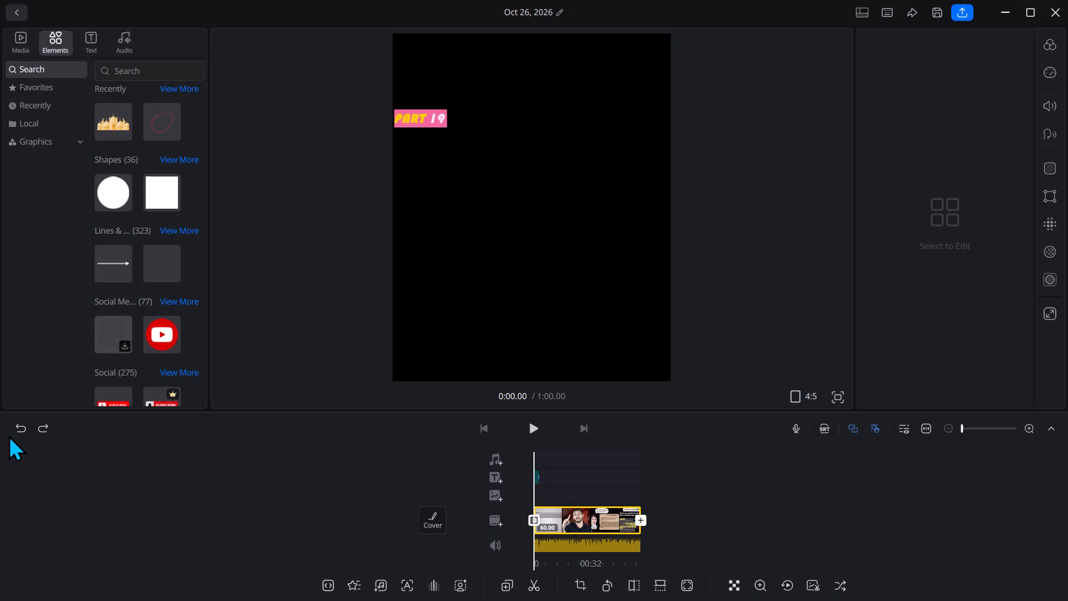
click(10, 430)
click(24, 426)
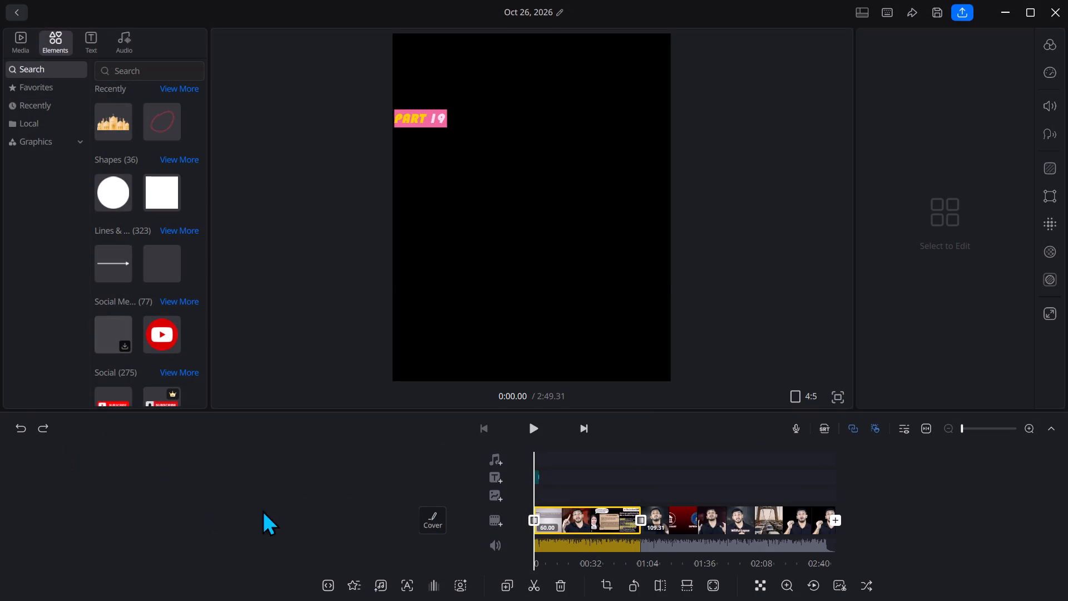
Delete the already exported one-minute first clip from the timeline.
click(600, 515)
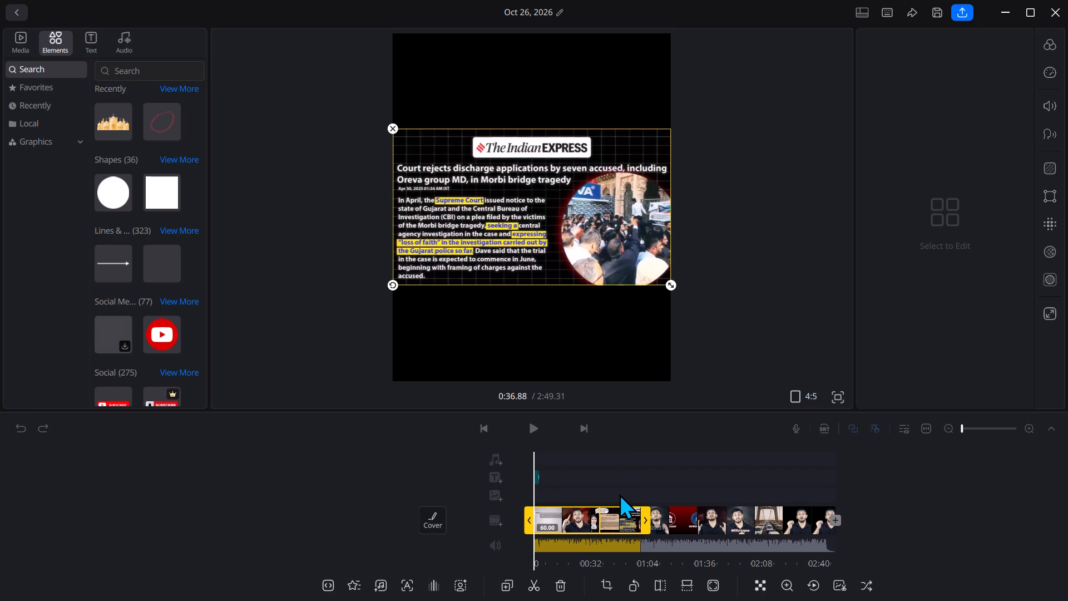
click(617, 479)
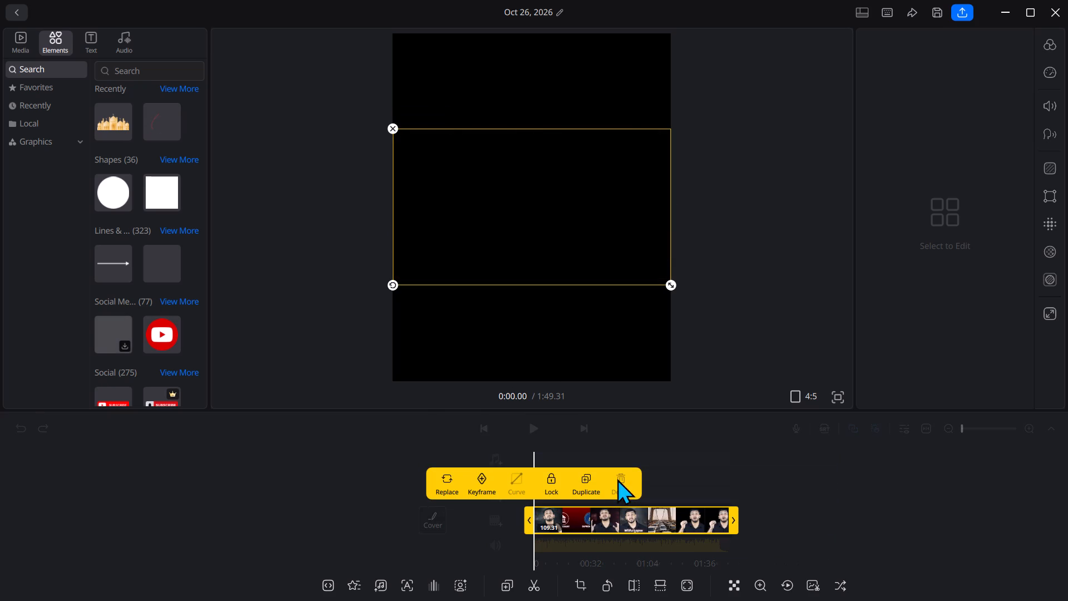
click(80, 556)
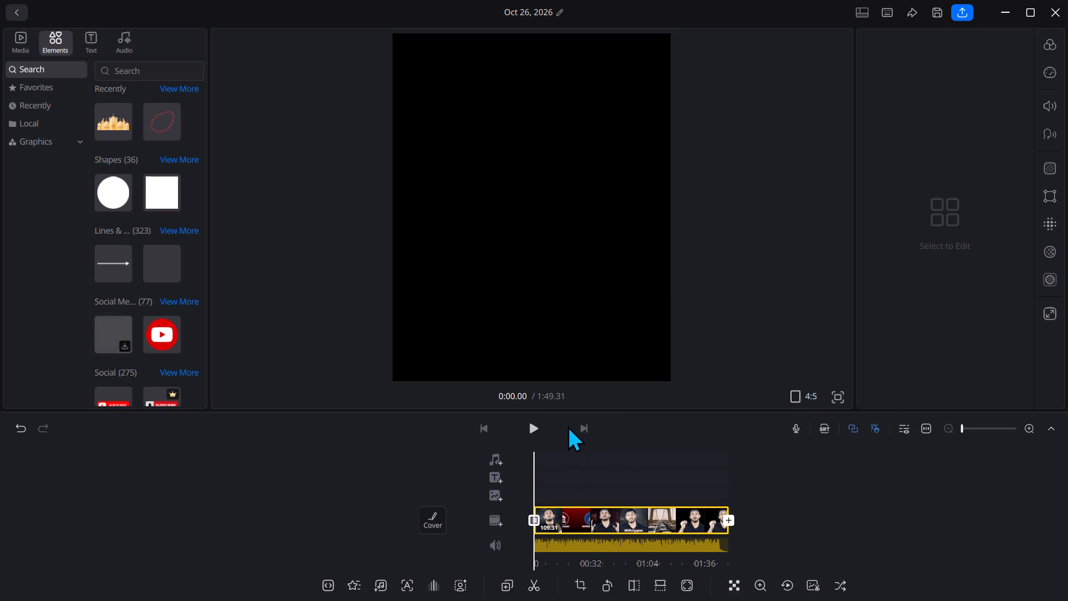
Preview the opening seconds of the remaining footage and return the playhead to the start.
click(537, 421)
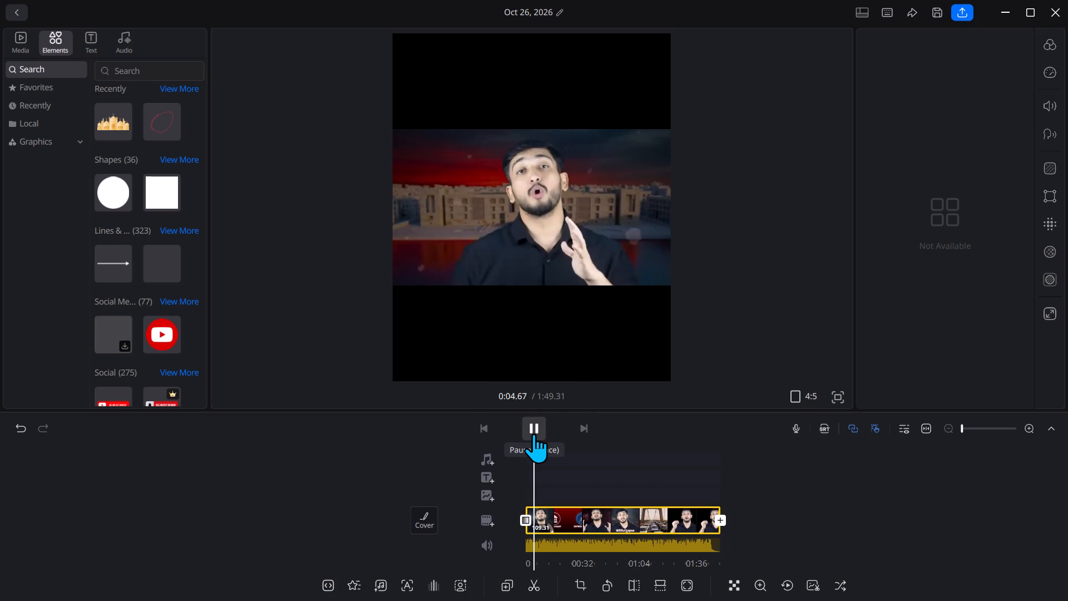
key(space)
key(space)
key(space)
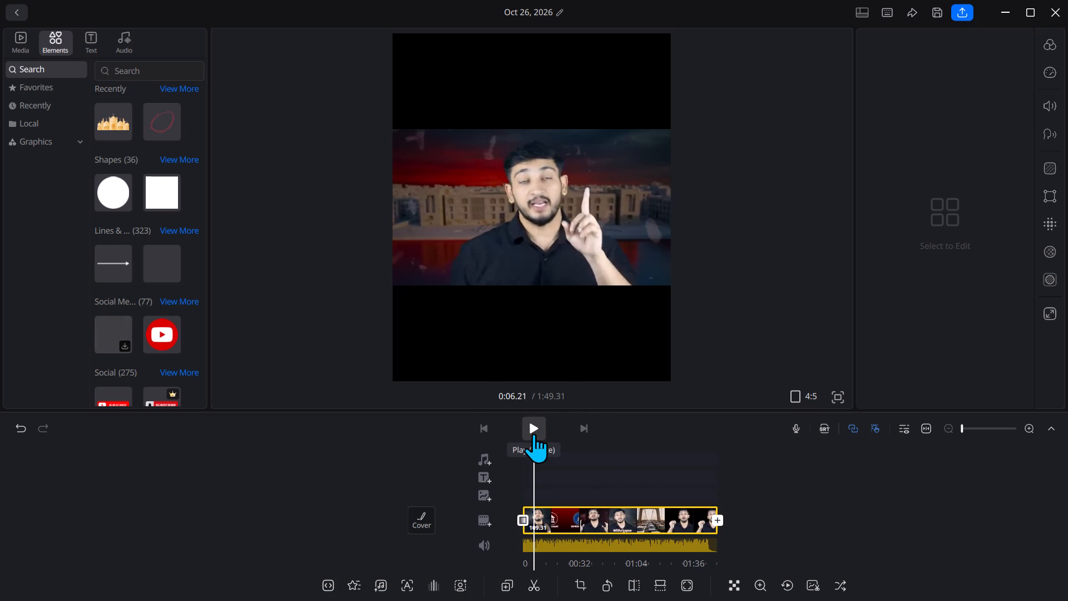
key(space)
key(space)
drag(545, 467, 623, 437)
key(space)
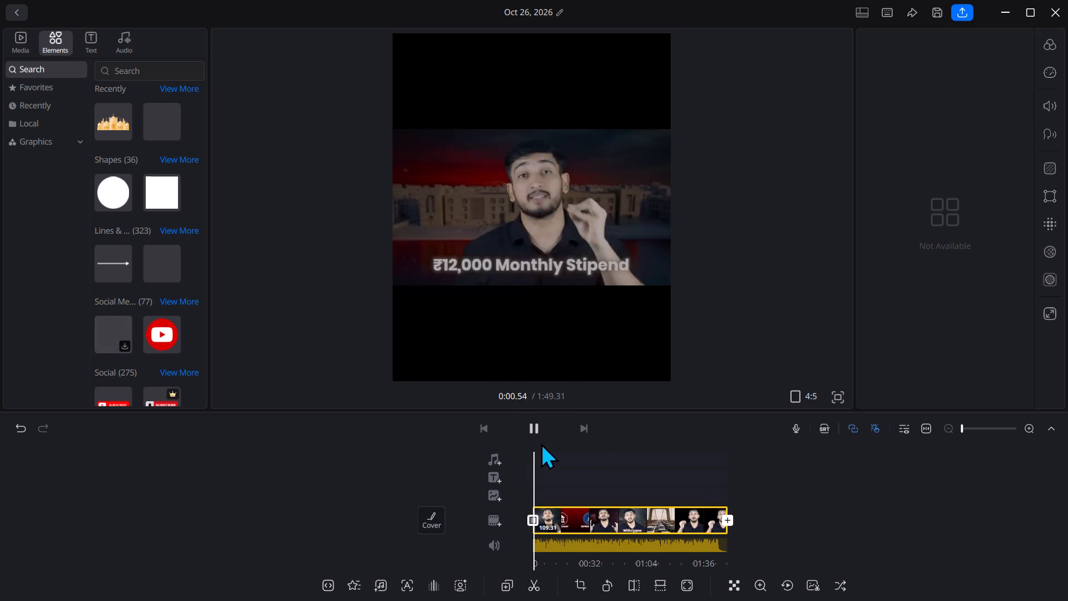
key(space)
drag(542, 440, 634, 413)
drag(561, 496, 637, 465)
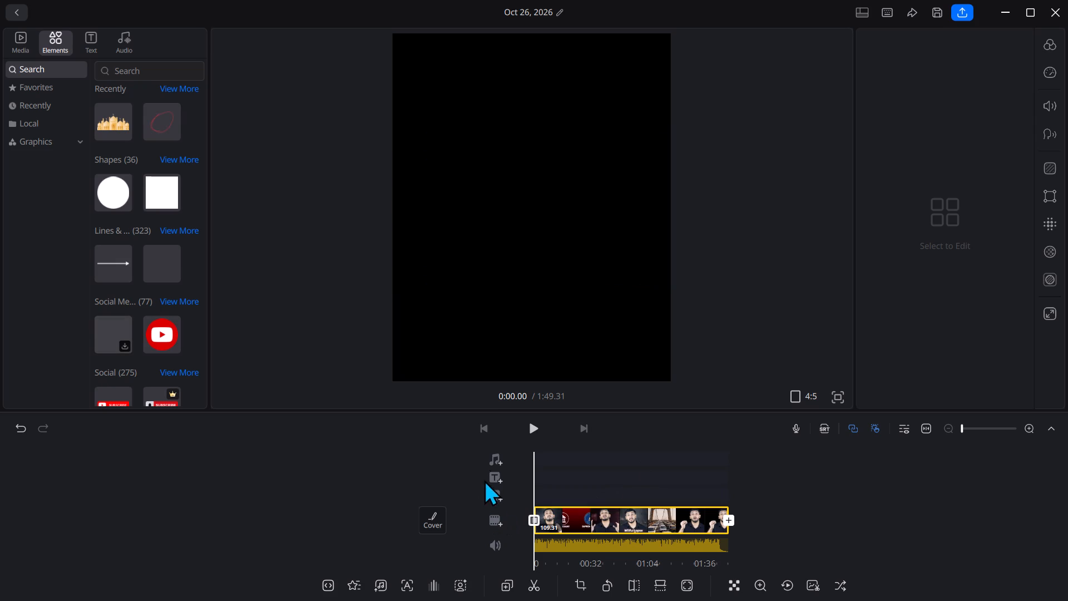
Add a title at the start of the footage with the text LAST PART.
click(497, 477)
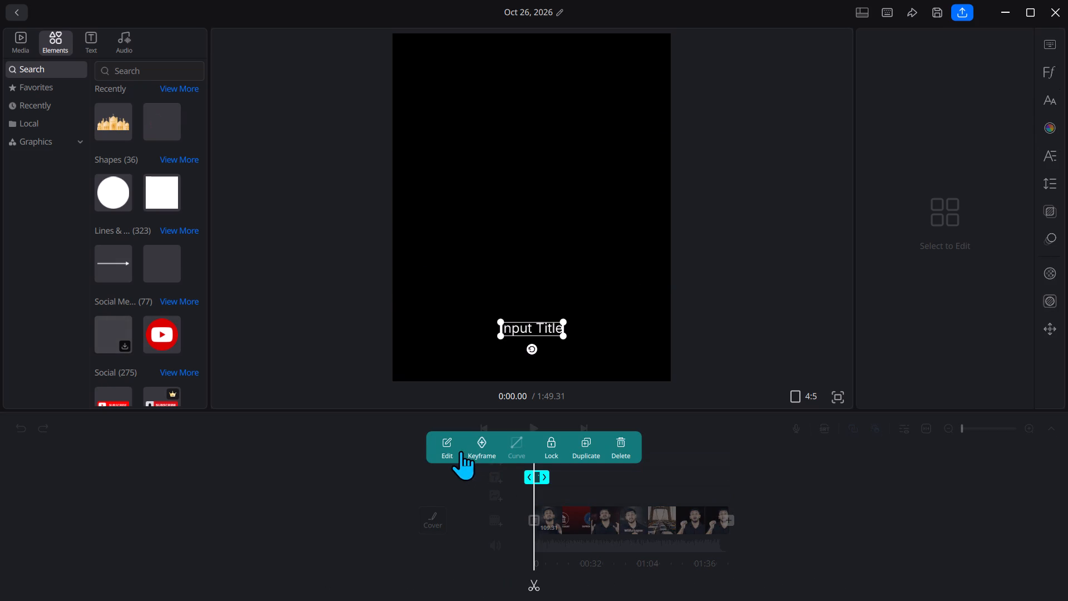
click(444, 455)
click(910, 102)
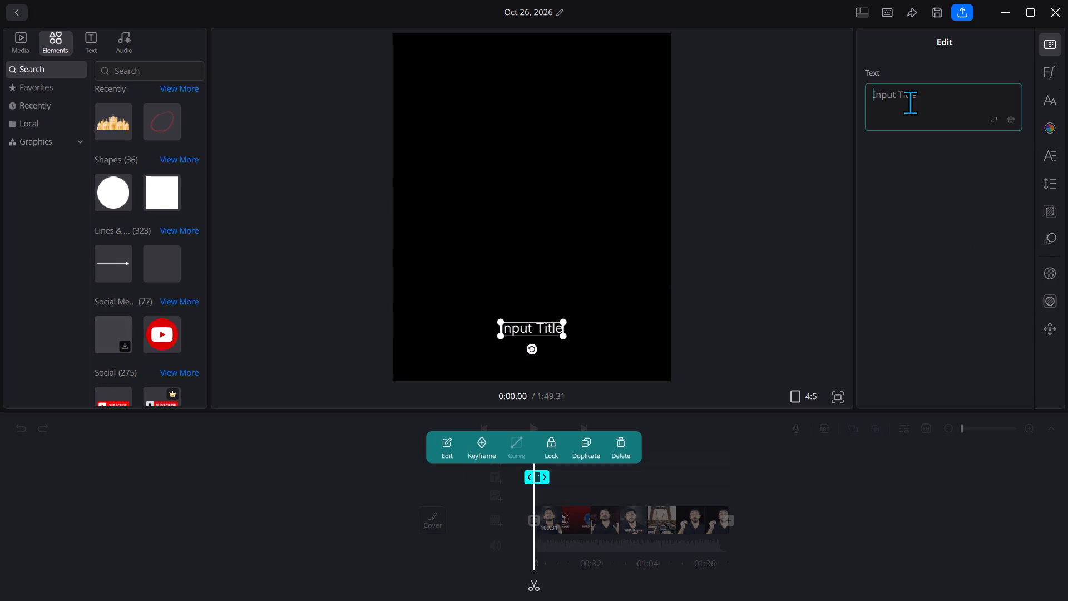
text(LAS)
text(T PAE)
key(BackSpace)
text(RT)
key(space)
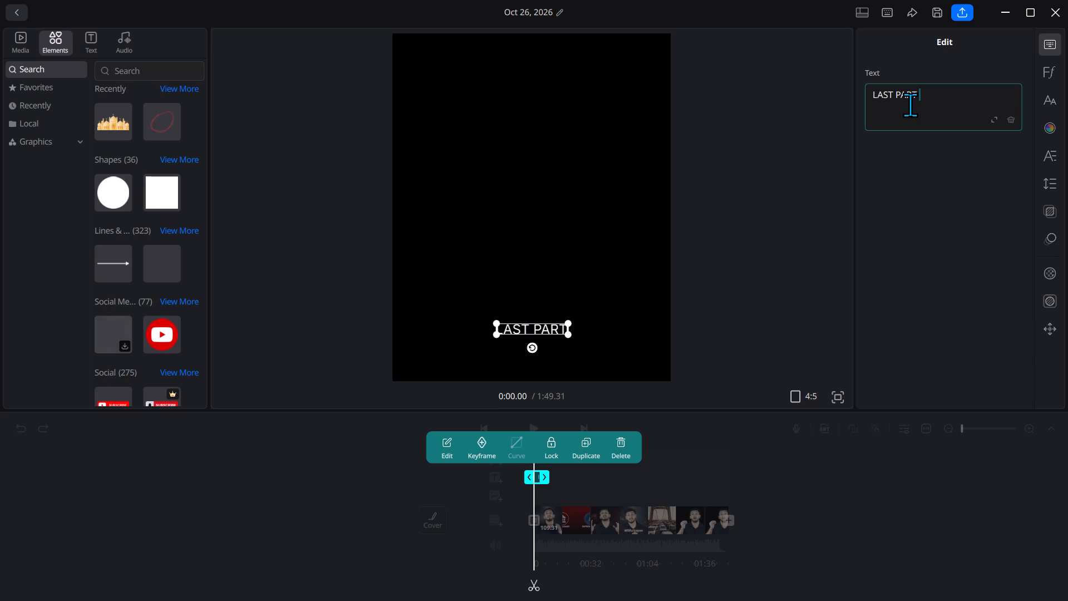
key(Return)
key(Return)
key(Return)
key(Return)
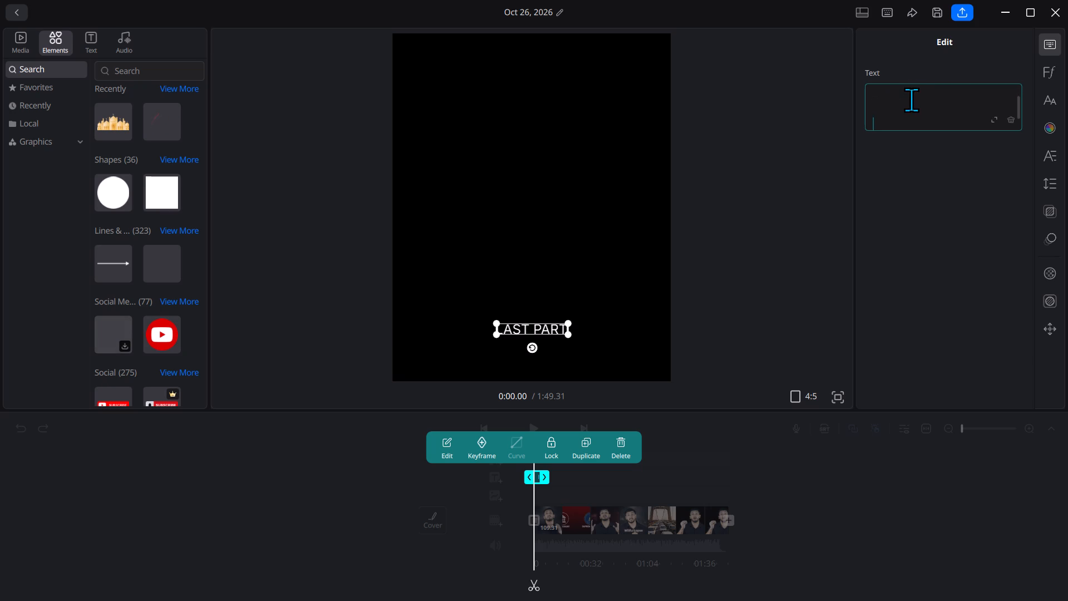
Style the LAST PART title in Bauhaus 93 Regular, white on a red background, bold and italic.
click(1044, 77)
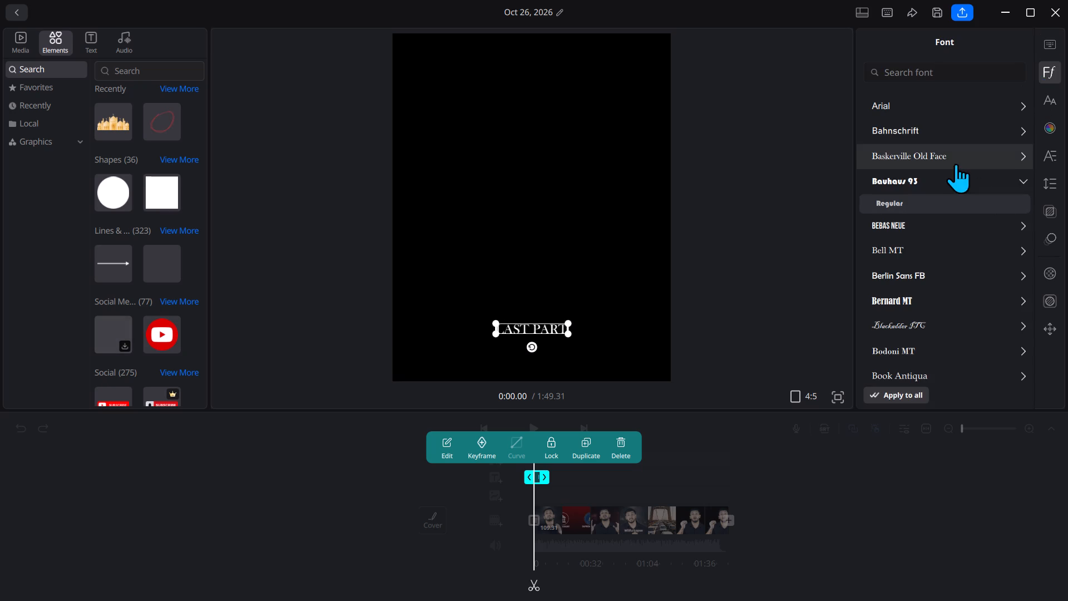
click(937, 180)
click(1045, 134)
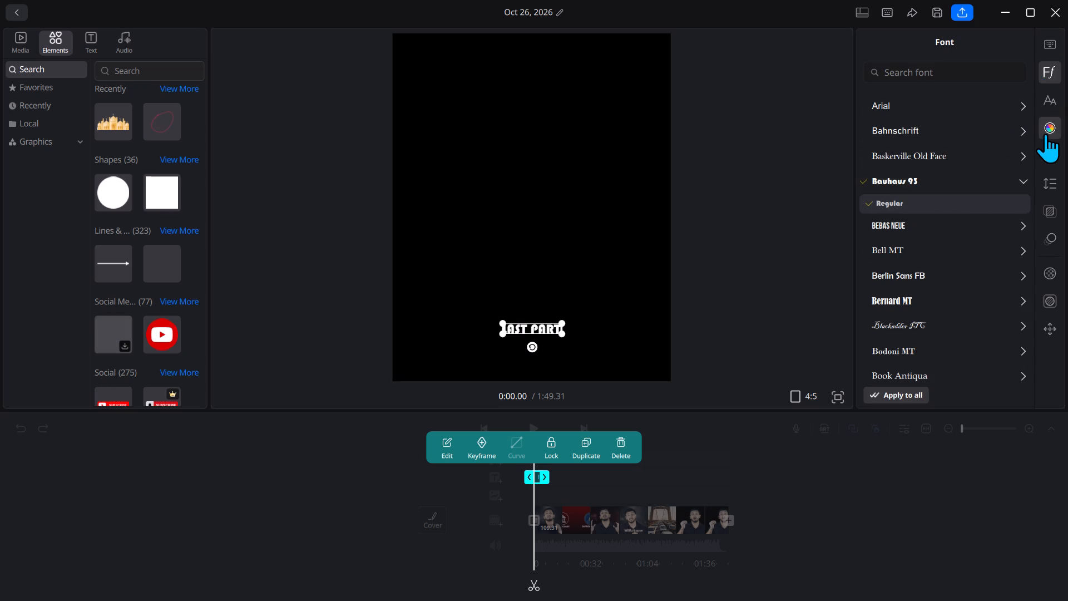
click(930, 139)
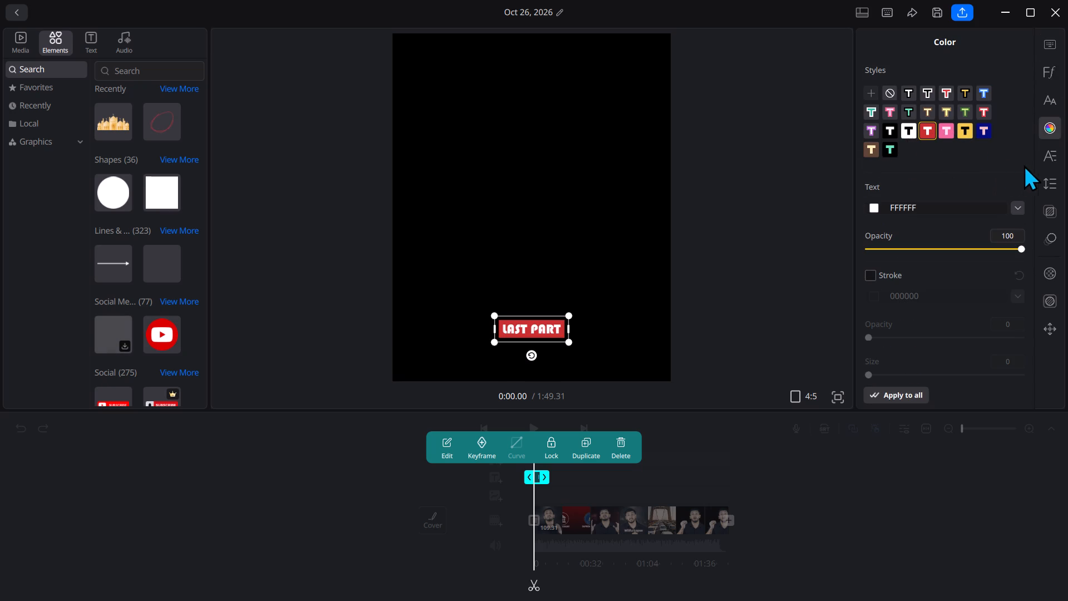
click(1048, 150)
click(890, 96)
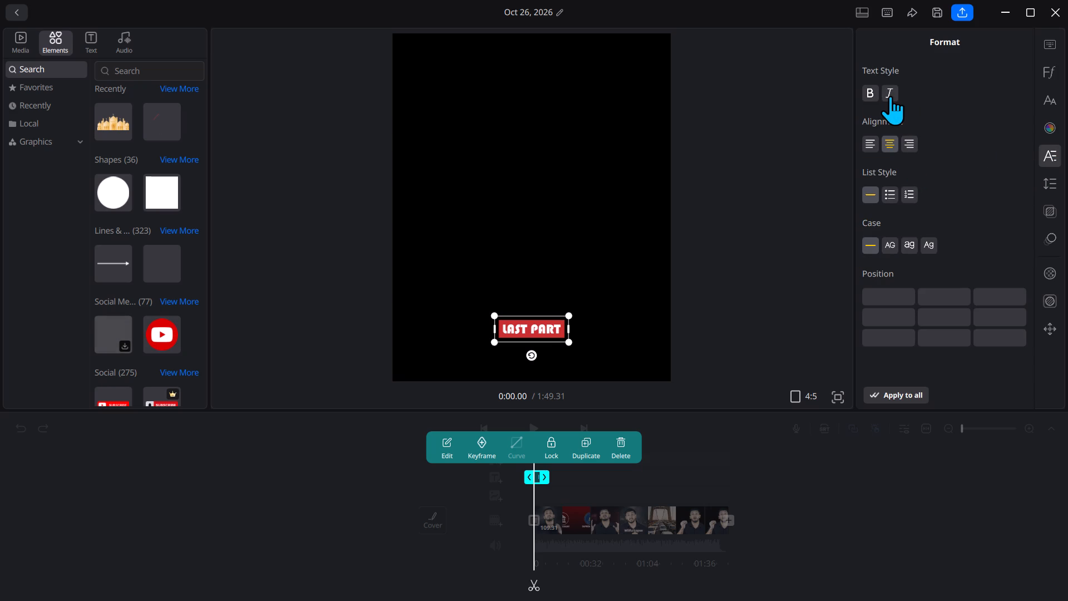
click(871, 96)
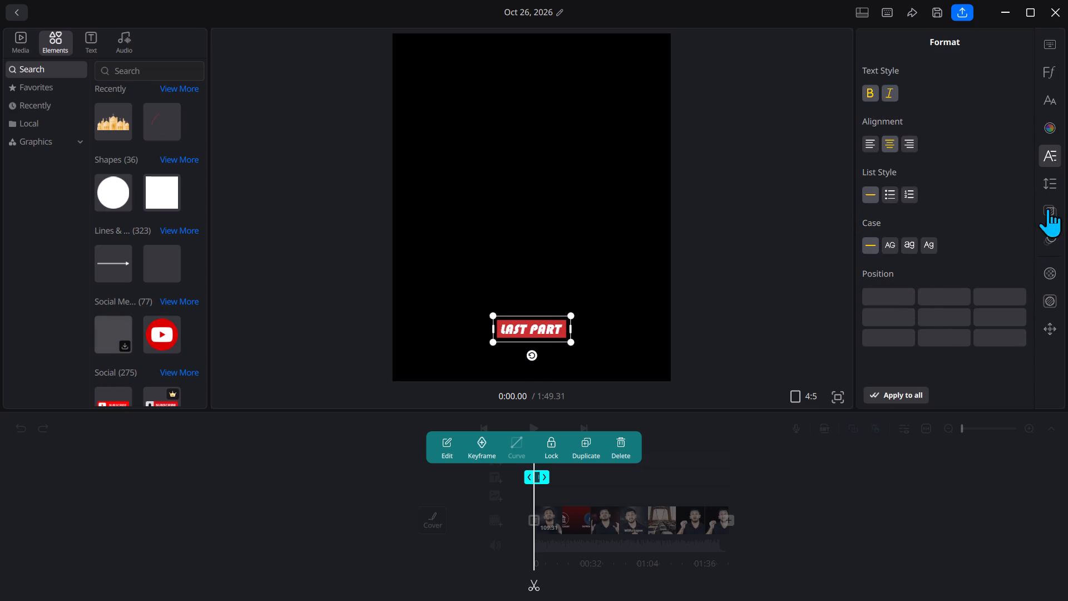
Apply the line-by-line caption animation to the LAST PART title.
click(1054, 228)
click(1054, 231)
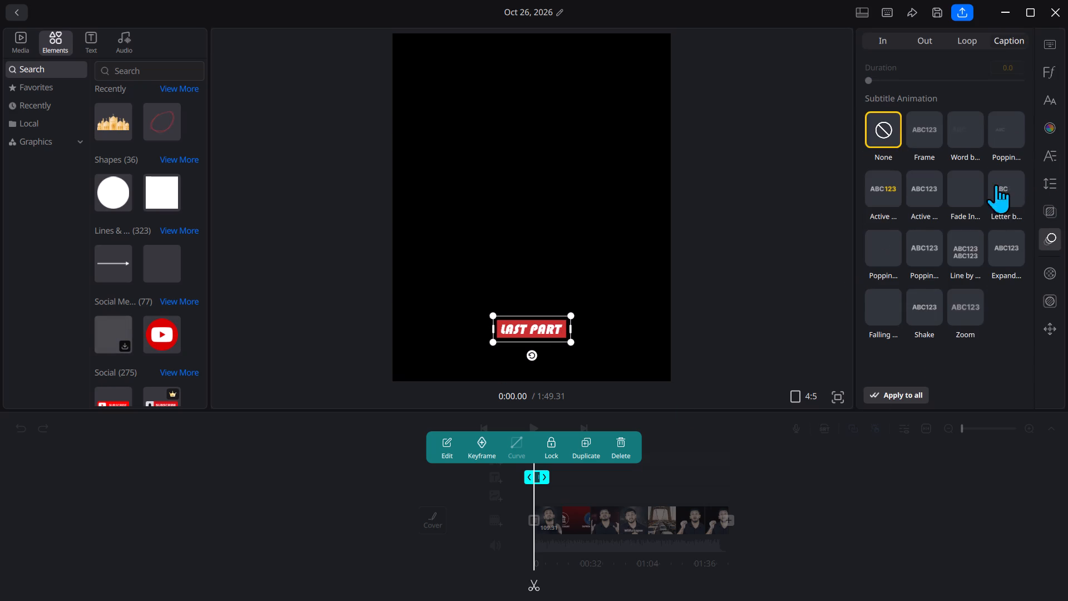
click(957, 250)
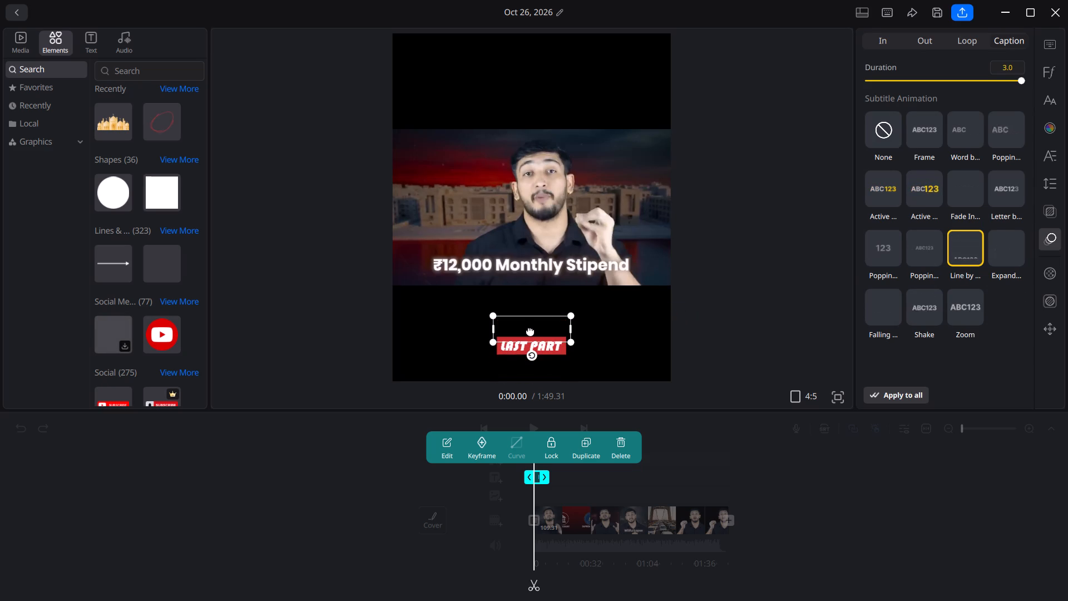
Move the LAST PART title to the frame's left edge, just above the video picture.
drag(532, 333, 421, 122)
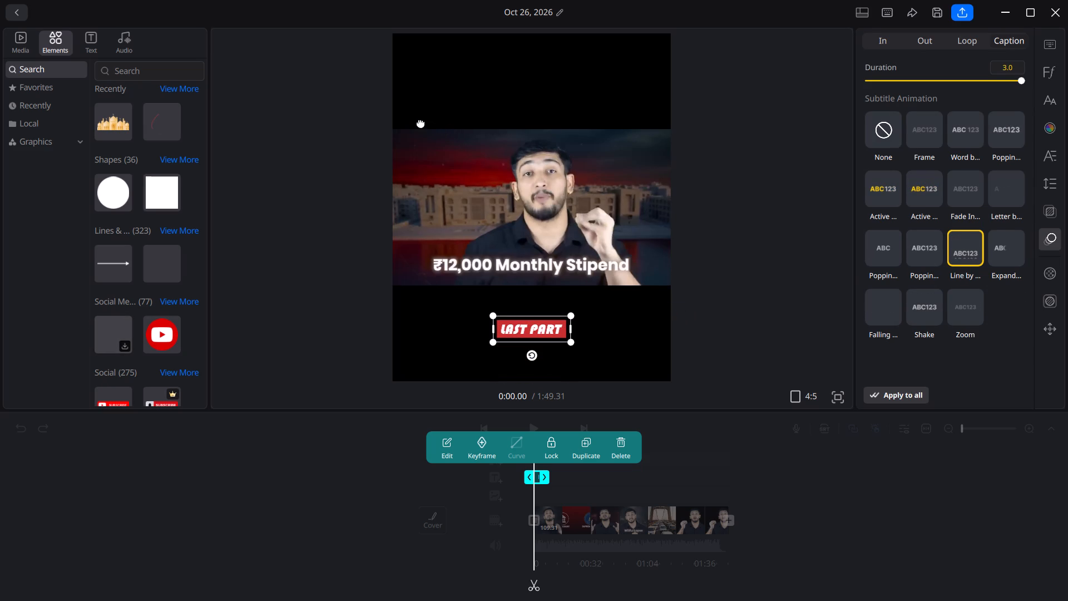
drag(421, 122, 418, 122)
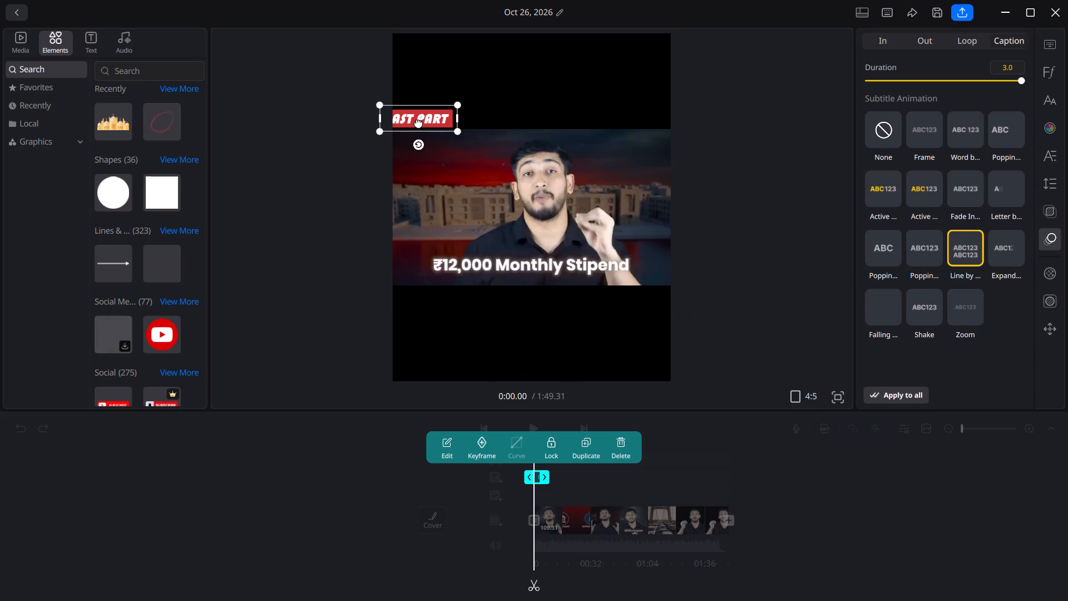
drag(418, 122, 424, 119)
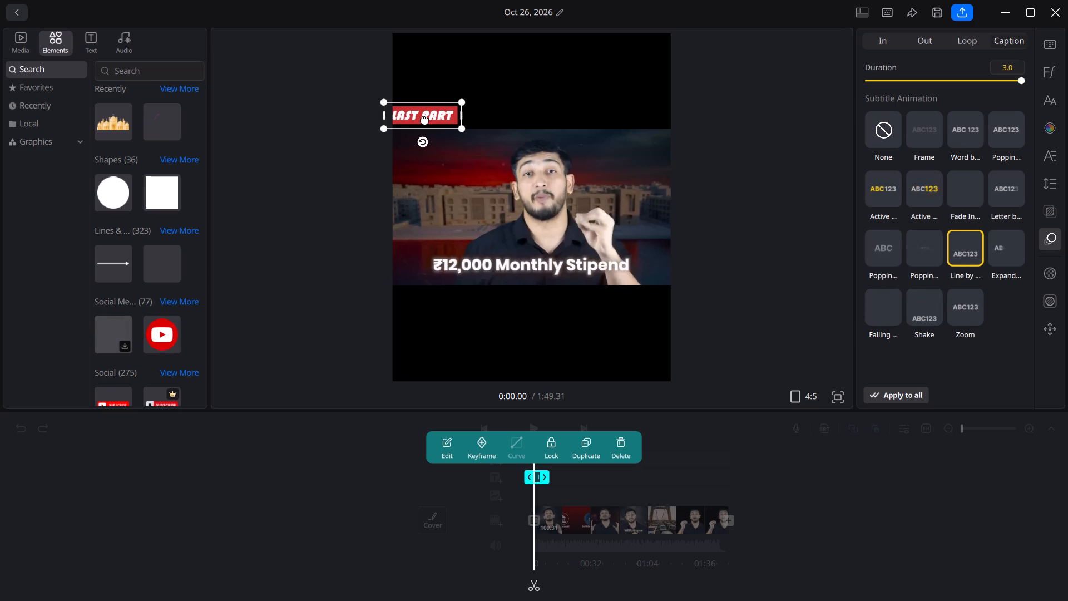
drag(424, 119, 424, 119)
click(331, 437)
Play through the footage and split it at about 0:30.45 and again at about 1:22.94.
key(space)
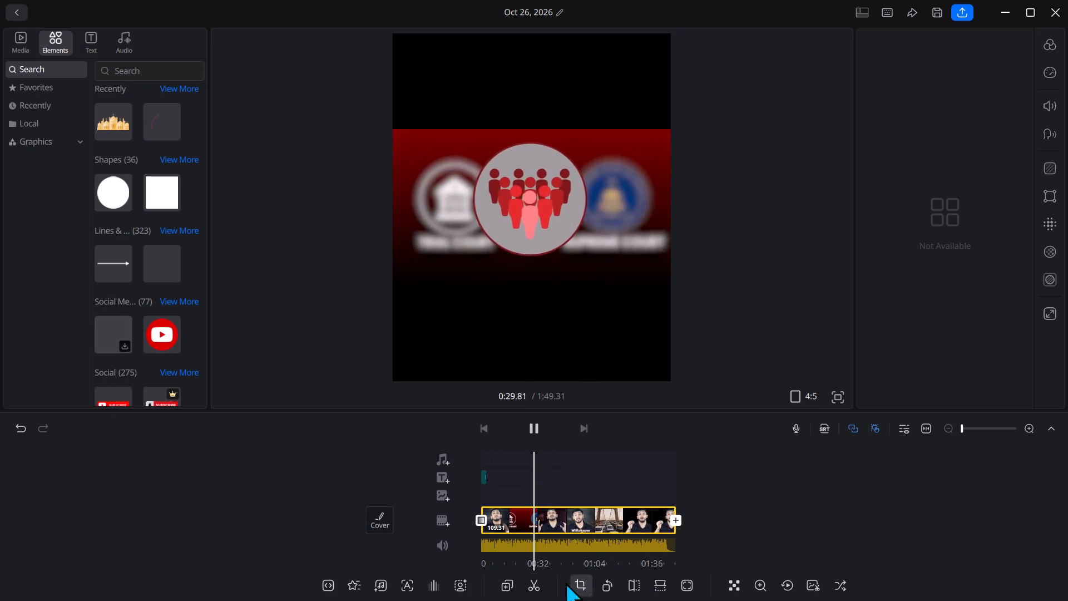
click(524, 578)
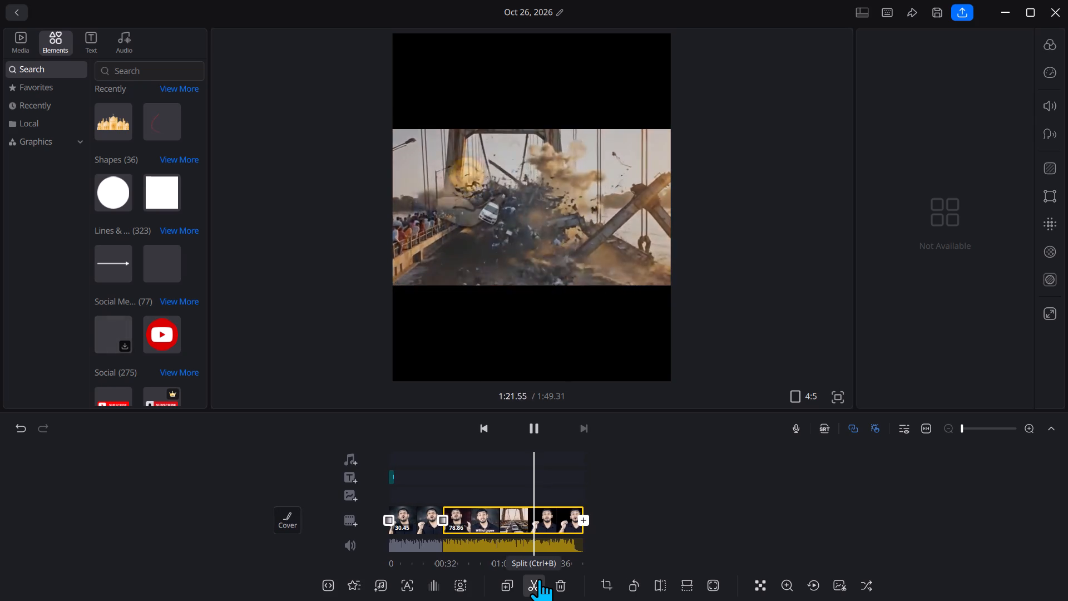
Delete the trailing segment after the second split, at about 1:22.95.
double_click(545, 514)
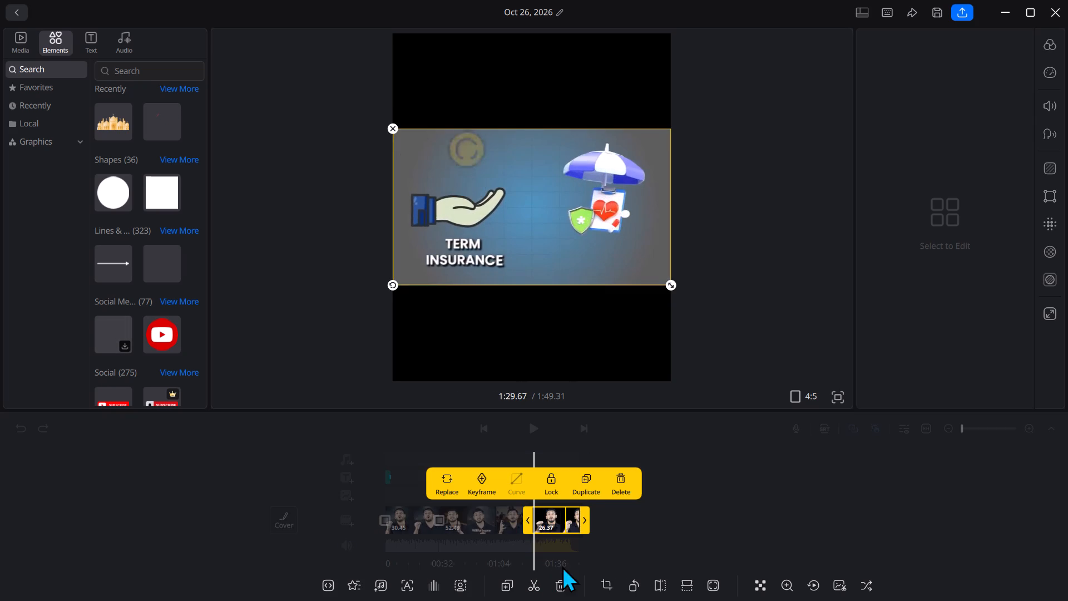
click(621, 480)
click(600, 547)
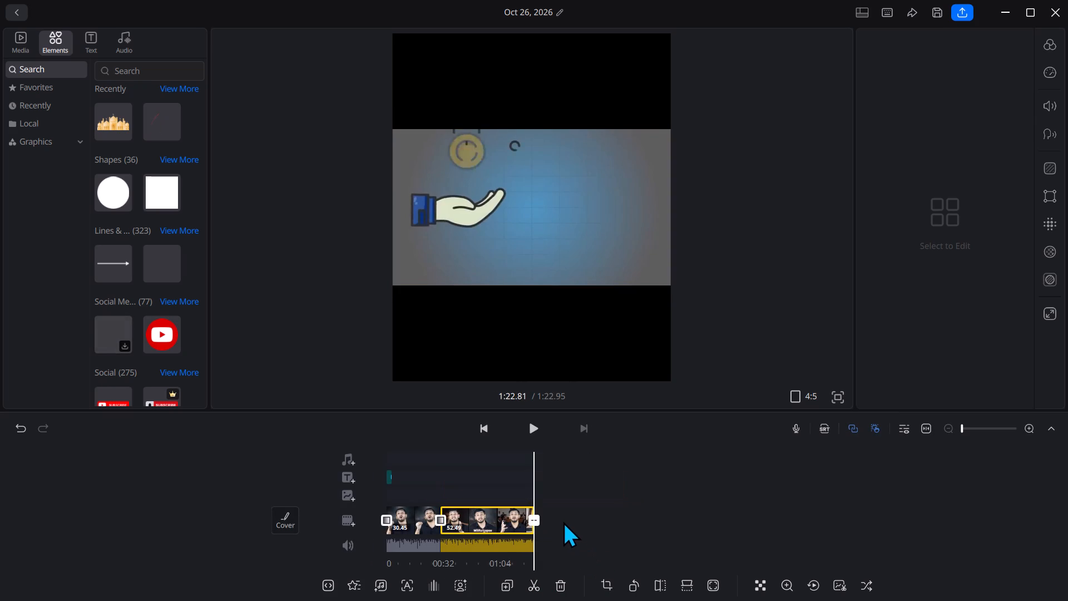
Apply the Black transition with a 0.8 duration to the end of the last clip.
click(529, 516)
click(506, 477)
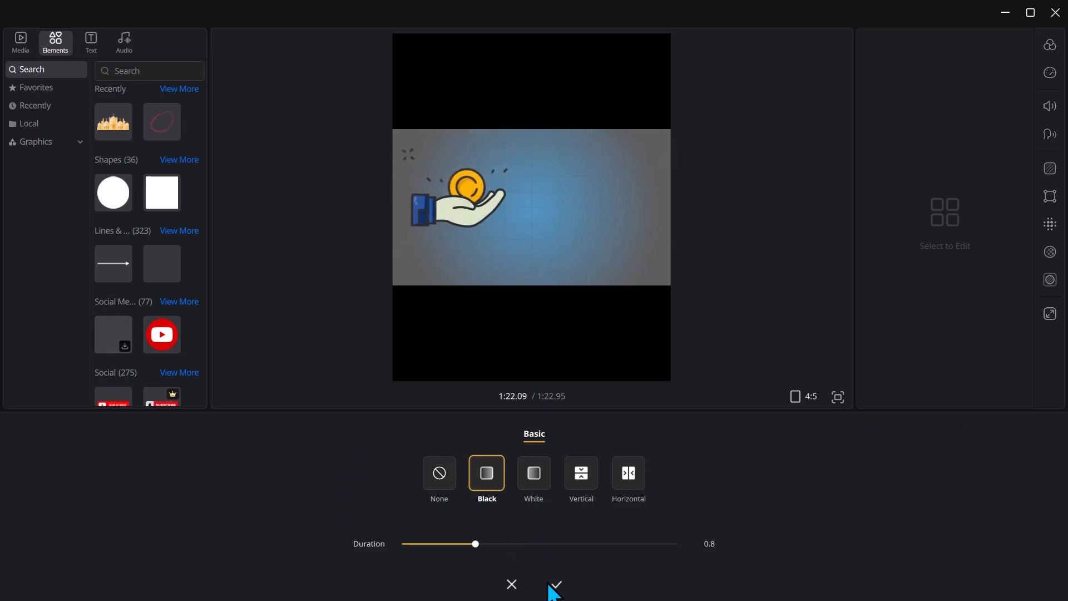
click(546, 581)
click(556, 583)
Split the second clip near its middle, at about 0:55.14.
click(484, 528)
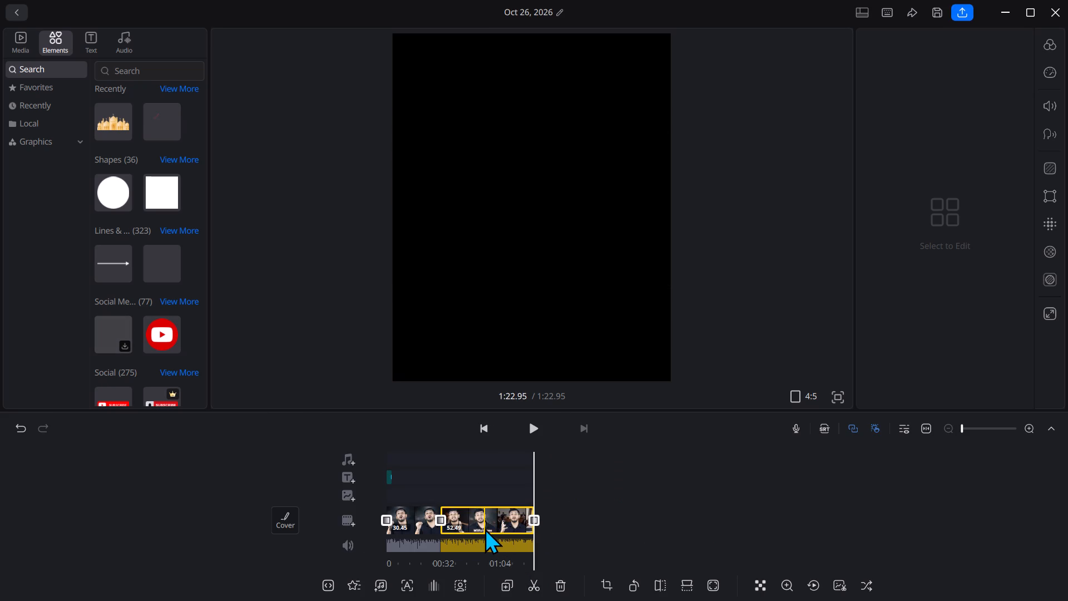
click(484, 528)
click(525, 585)
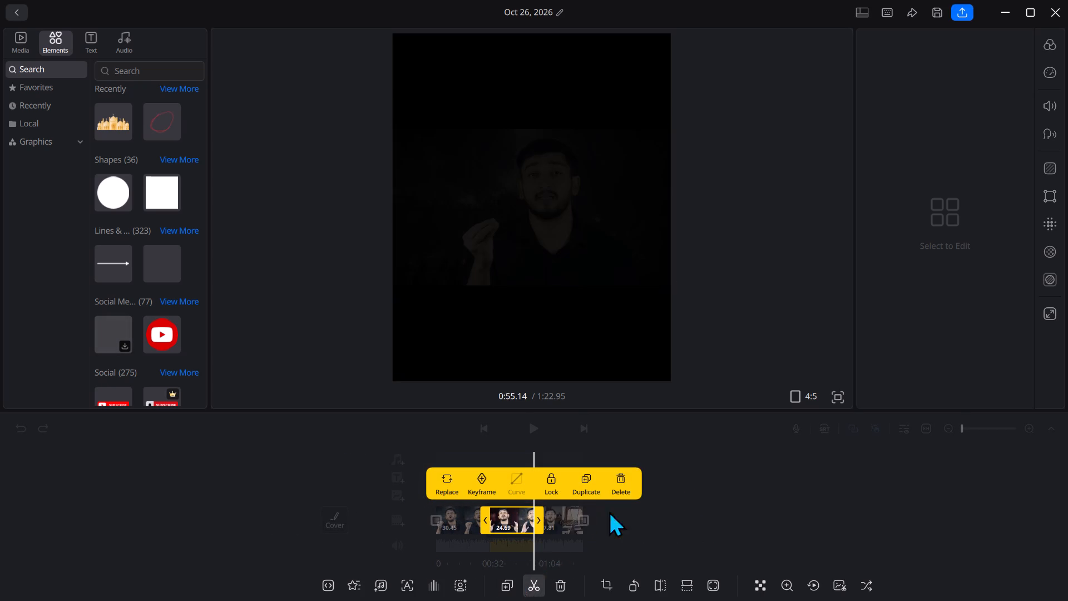
click(700, 481)
Apply the Rotate 2 transition with a 0.8 duration at the new cut, after trying Shake 2.
click(535, 518)
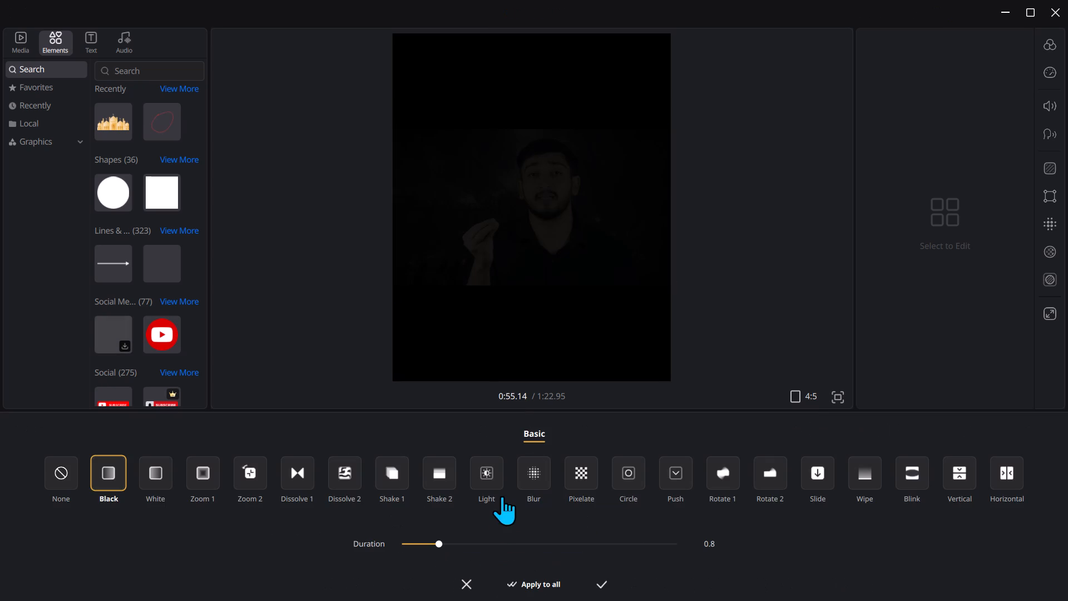
click(441, 472)
click(759, 476)
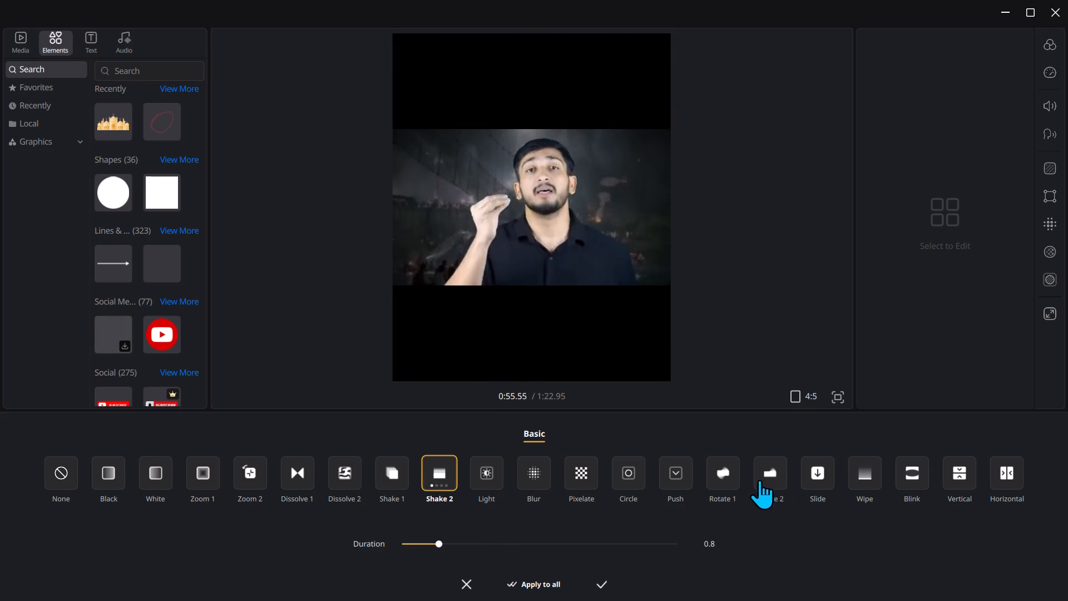
click(596, 584)
Return to the start of the timeline, preview the LAST PART opening briefly, and export the video.
drag(636, 522, 859, 497)
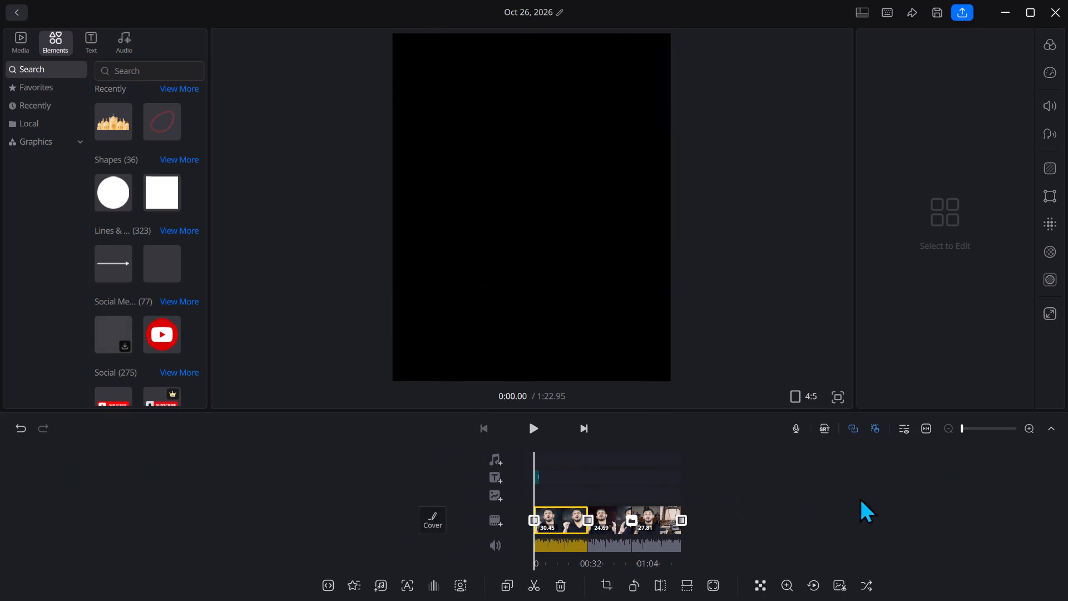
drag(859, 497, 967, 486)
key(space)
key(space)
click(962, 16)
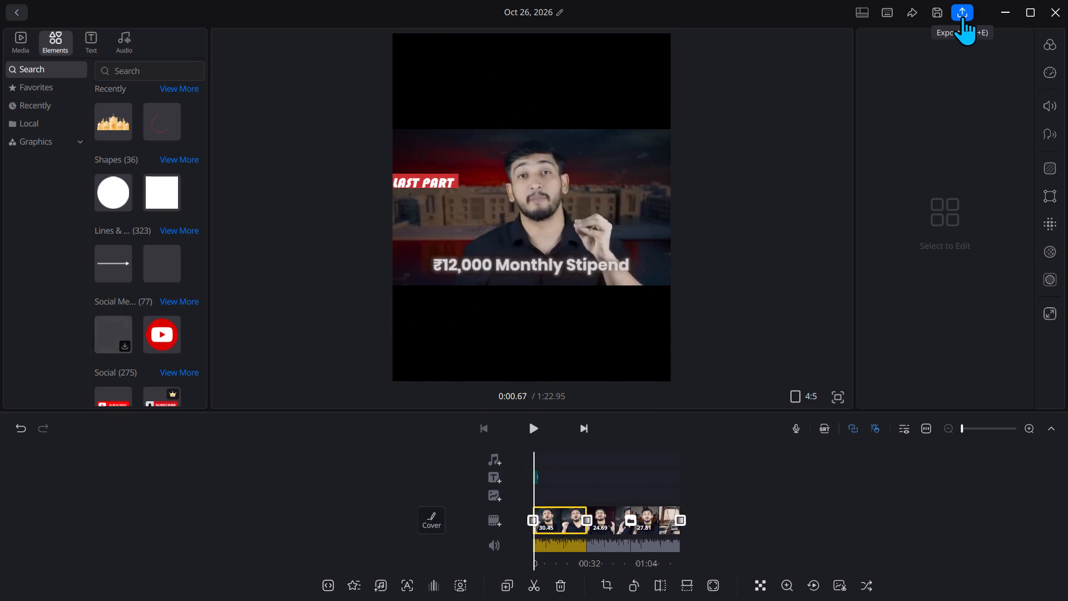
click(751, 473)
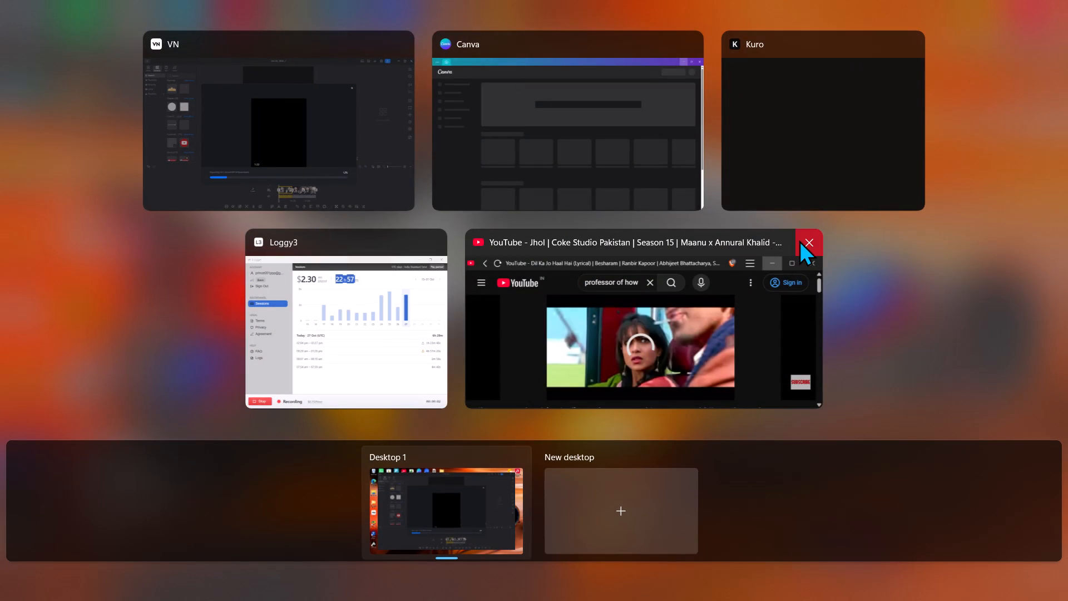
Close the YouTube window playing in the background and switch back to the VN editor.
click(799, 240)
click(365, 155)
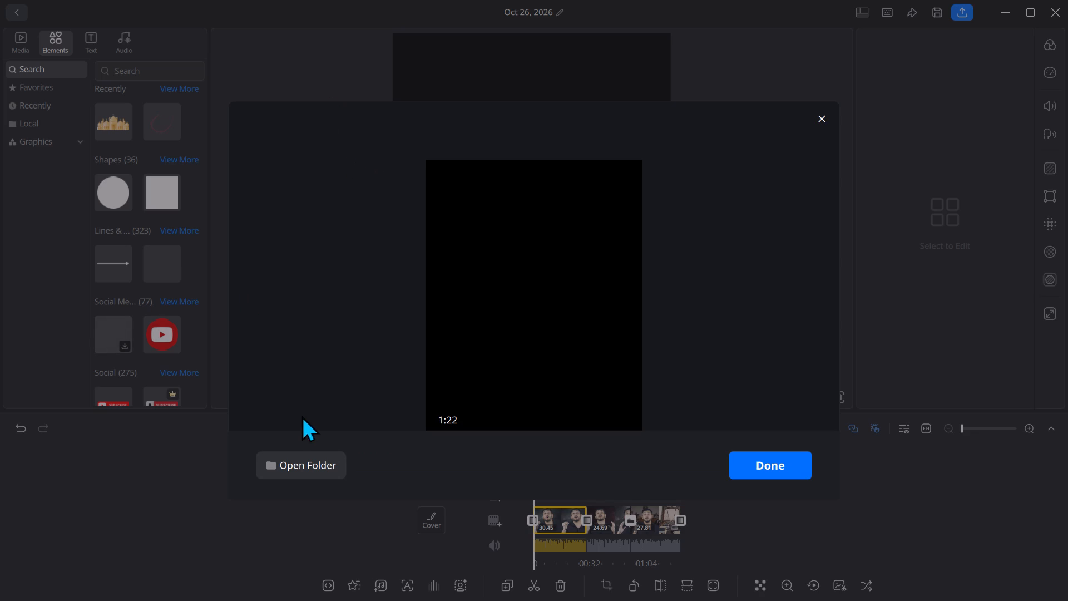
Open the folder containing the exported video.
drag(300, 459, 293, 459)
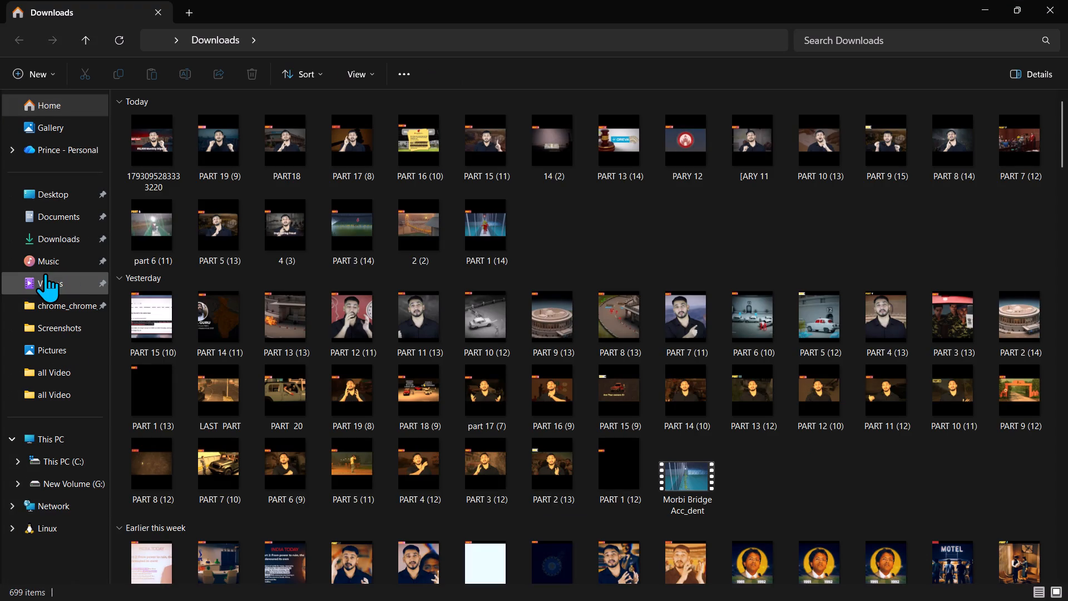
In File Explorer's Downloads folder, rename the newly exported video as PAR LAST and close the player and folder windows.
click(157, 147)
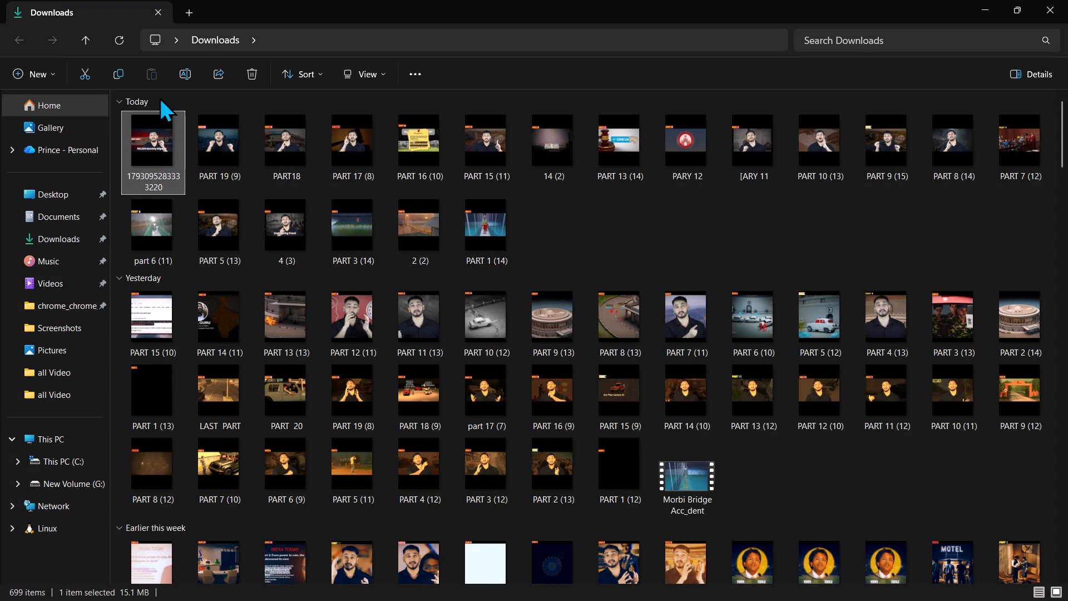
click(185, 68)
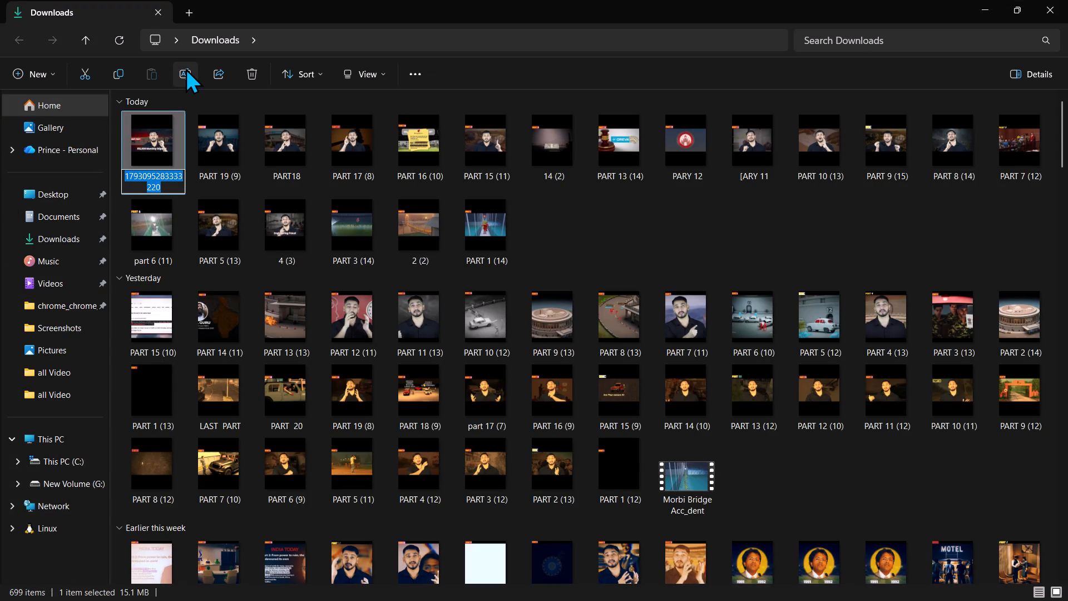
text(PA)
text(R)
key(space)
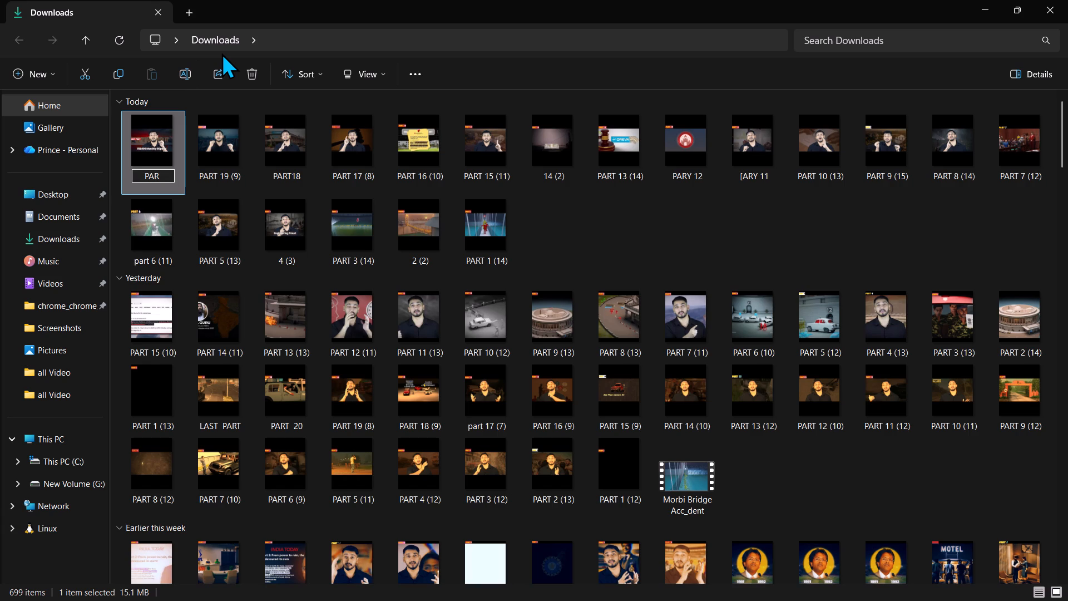
text(LAST)
key(space)
key(Return)
key(Return)
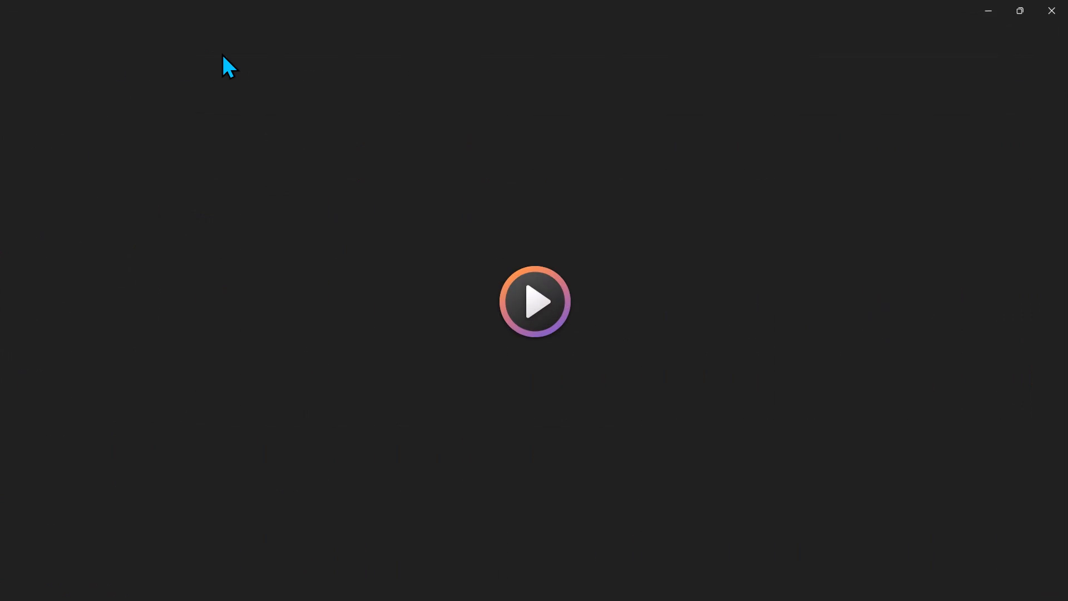
double_click(1067, 0)
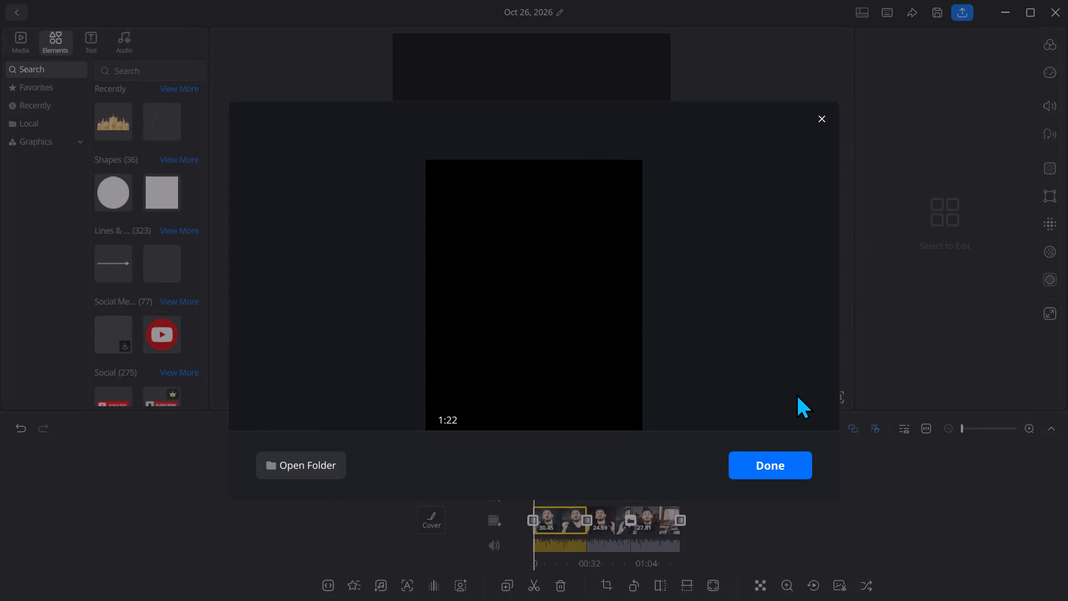
Dismiss the finished export dialog and close the video editor.
key(Return)
click(778, 460)
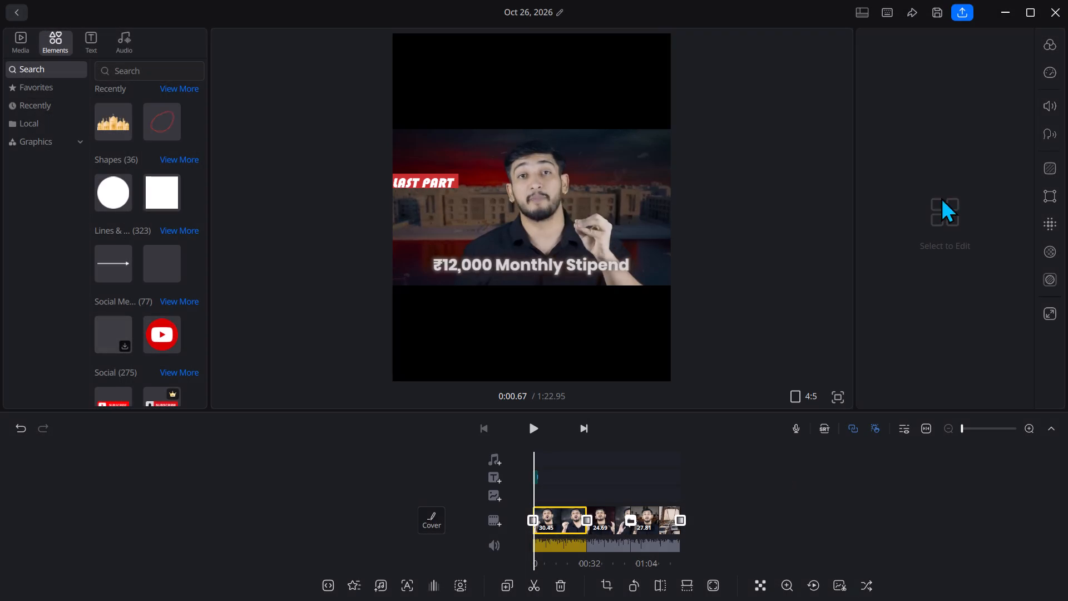
click(1067, 0)
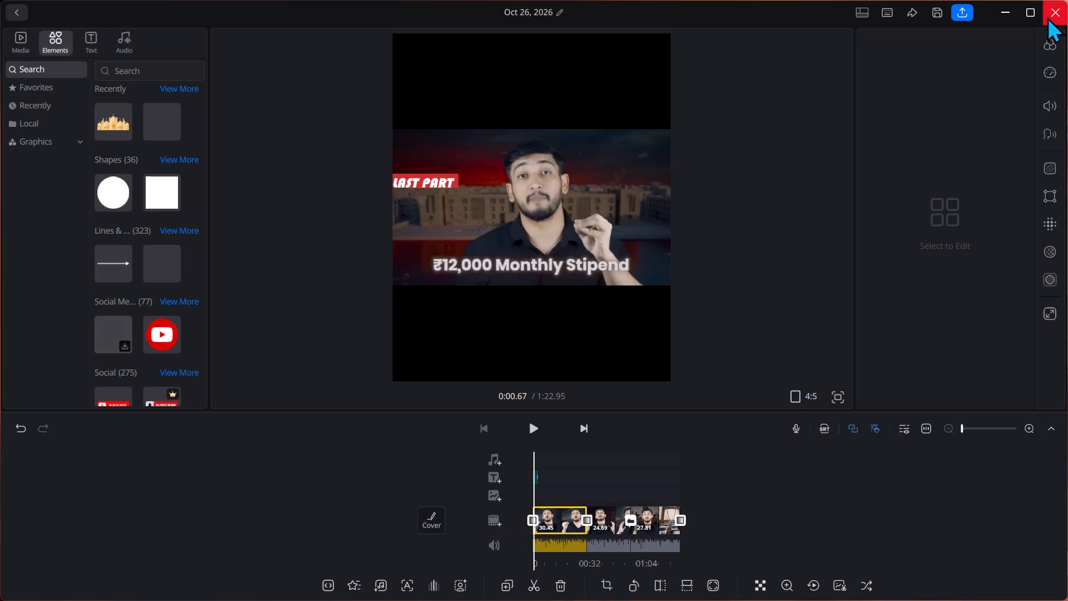